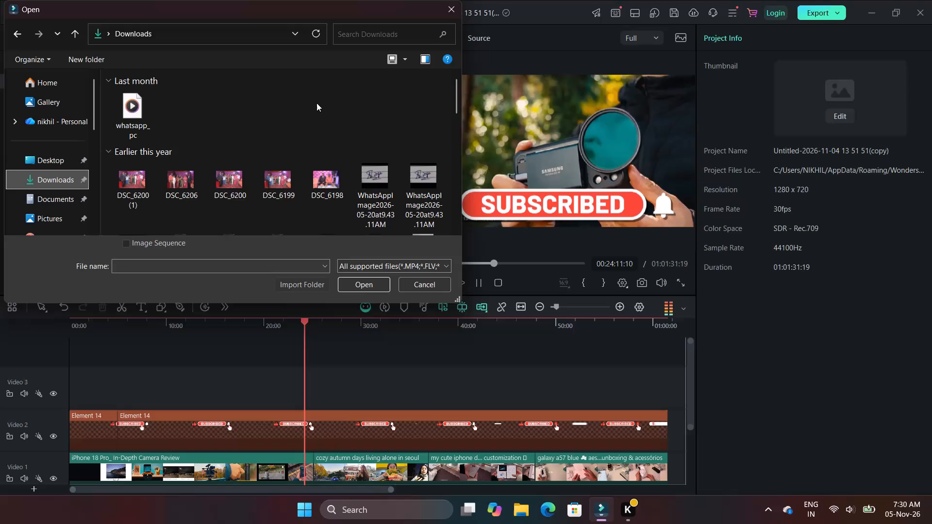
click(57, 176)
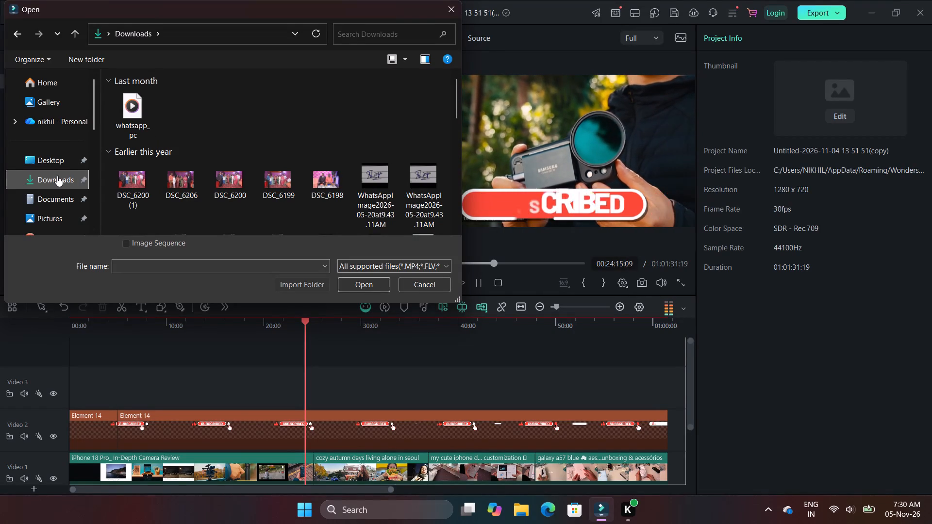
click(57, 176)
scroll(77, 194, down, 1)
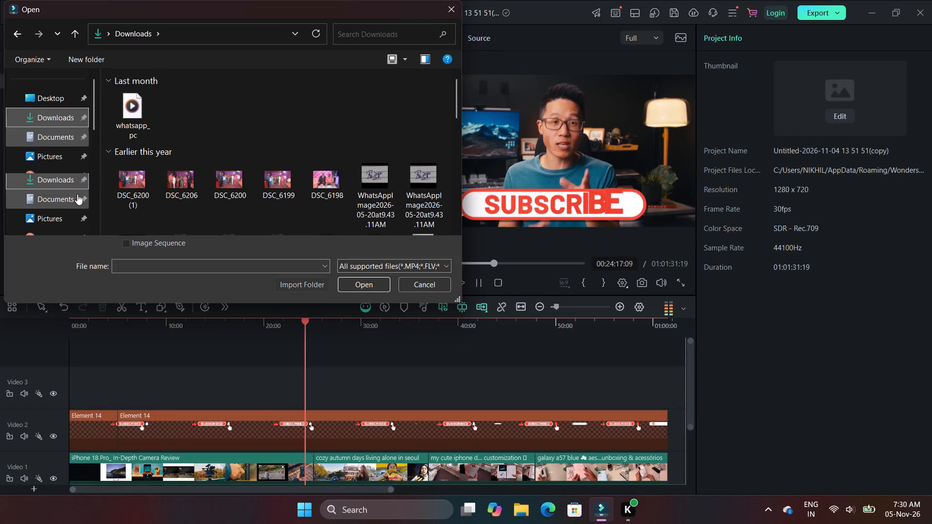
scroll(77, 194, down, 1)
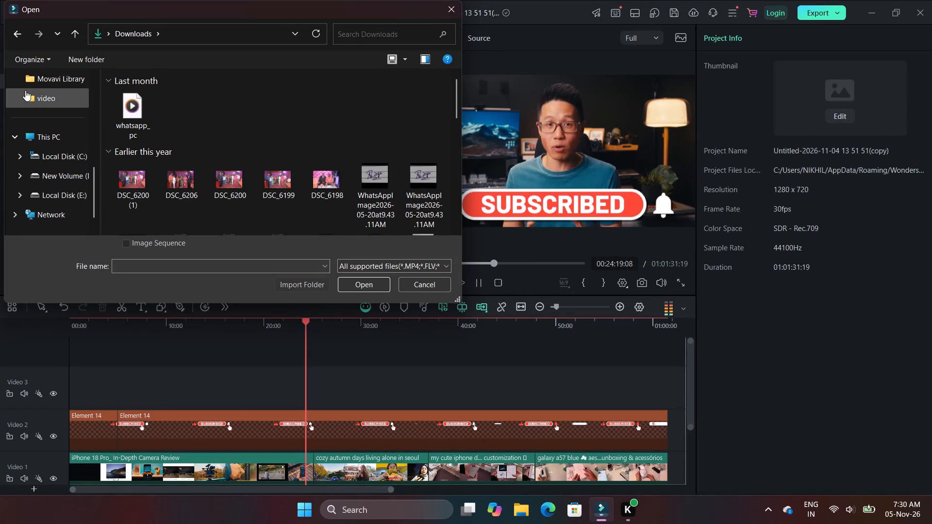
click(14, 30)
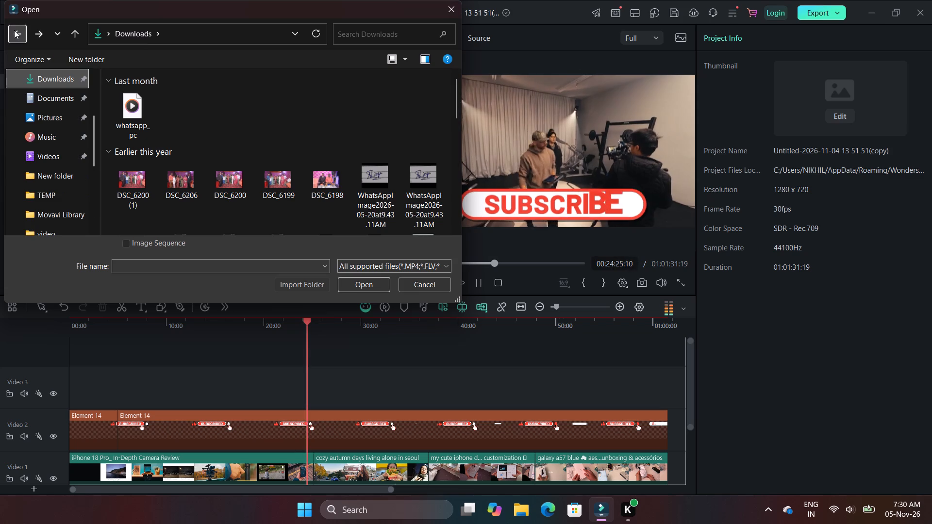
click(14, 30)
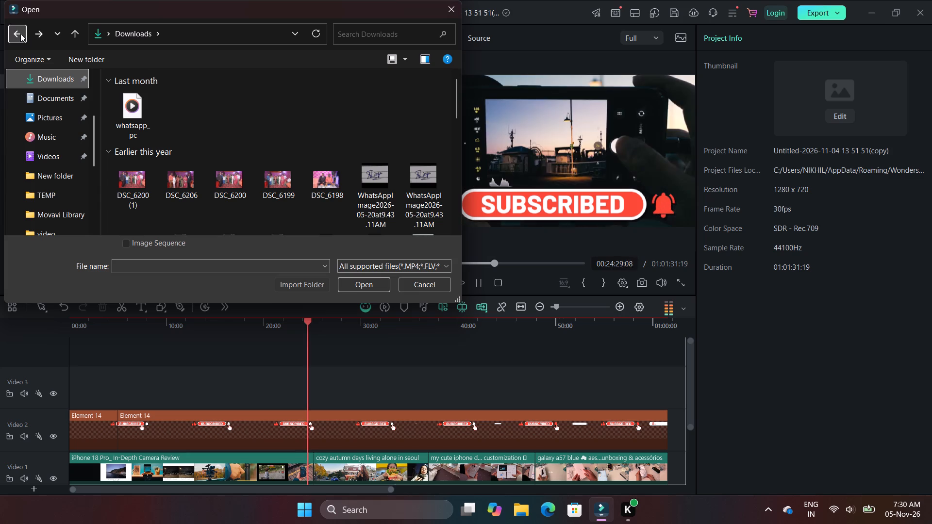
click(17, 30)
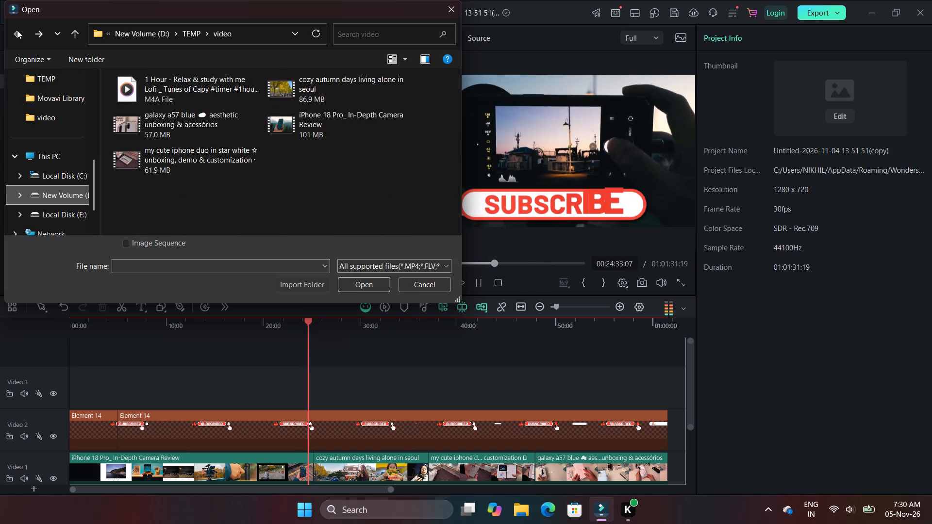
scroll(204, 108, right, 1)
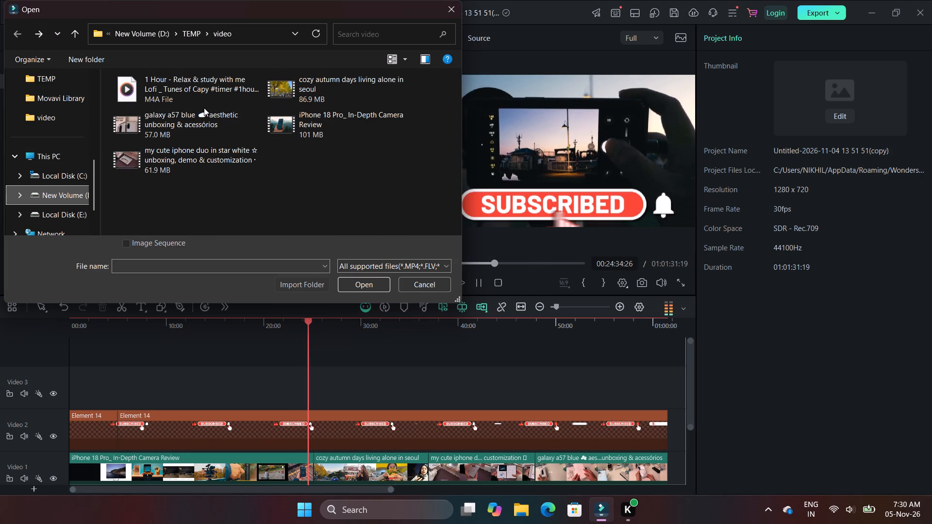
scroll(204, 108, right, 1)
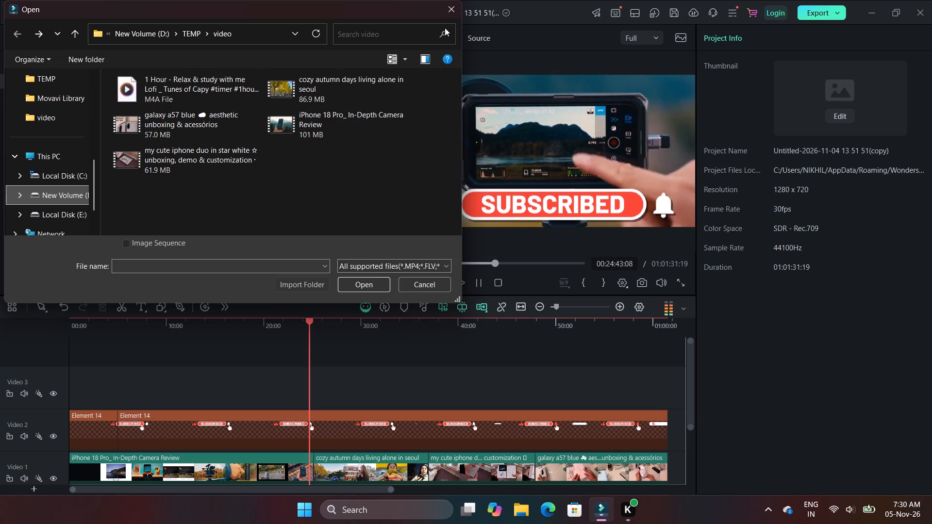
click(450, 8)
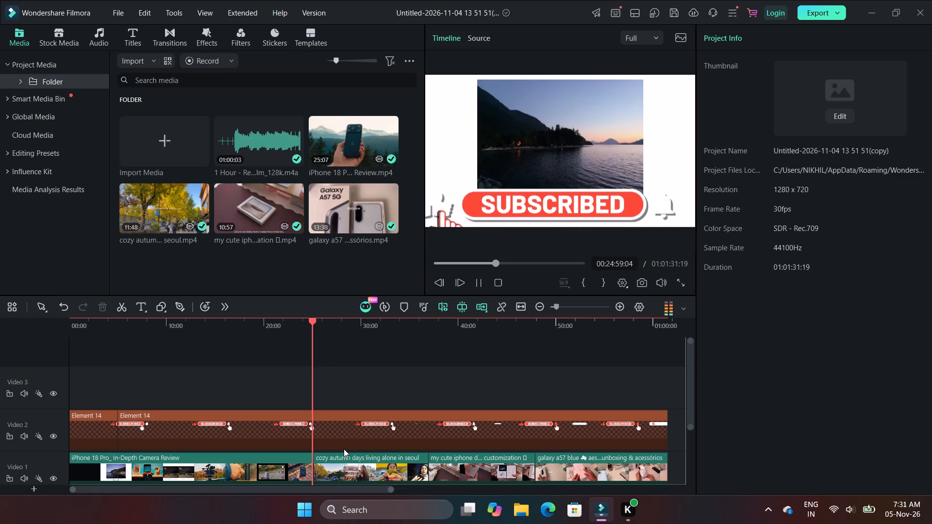
Delete the longer Element 14 subscribe overlay clip from the Video 2 track.
right_click(350, 423)
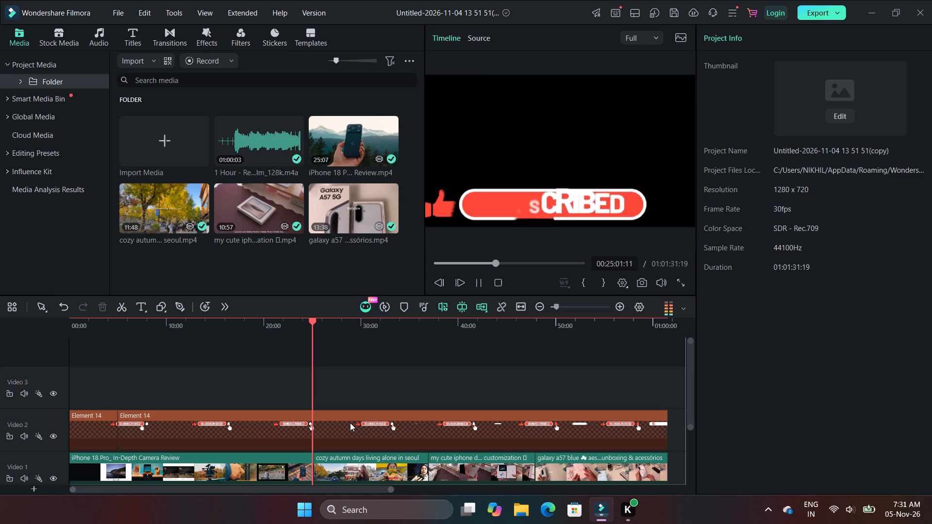
right_click(350, 423)
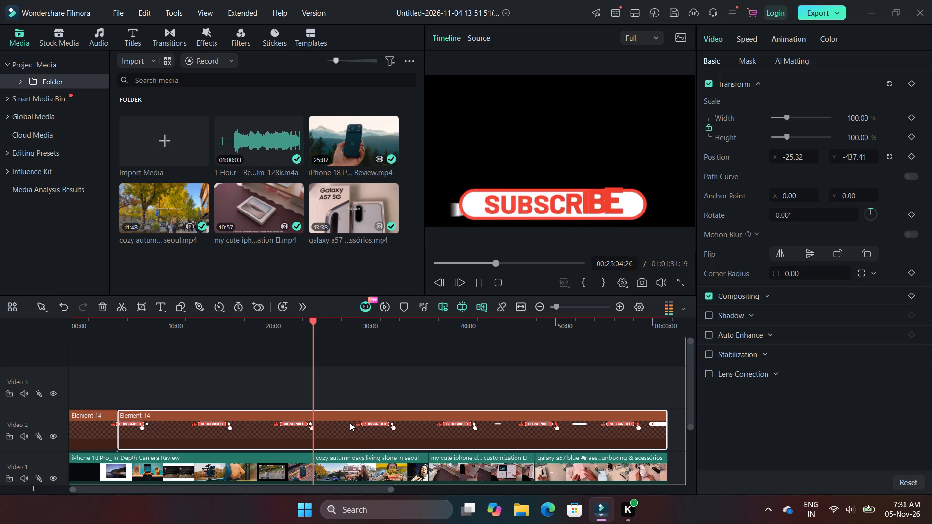
scroll(350, 423, down, 1)
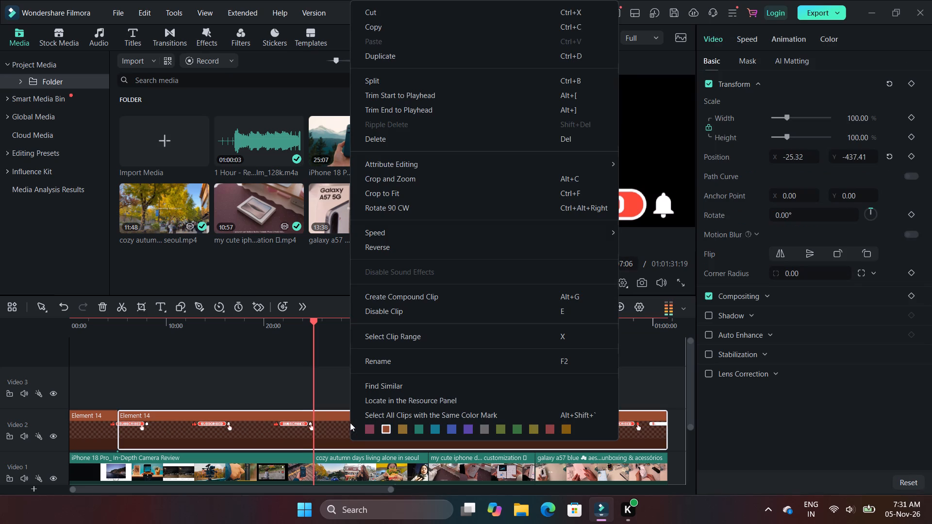
scroll(350, 423, down, 1)
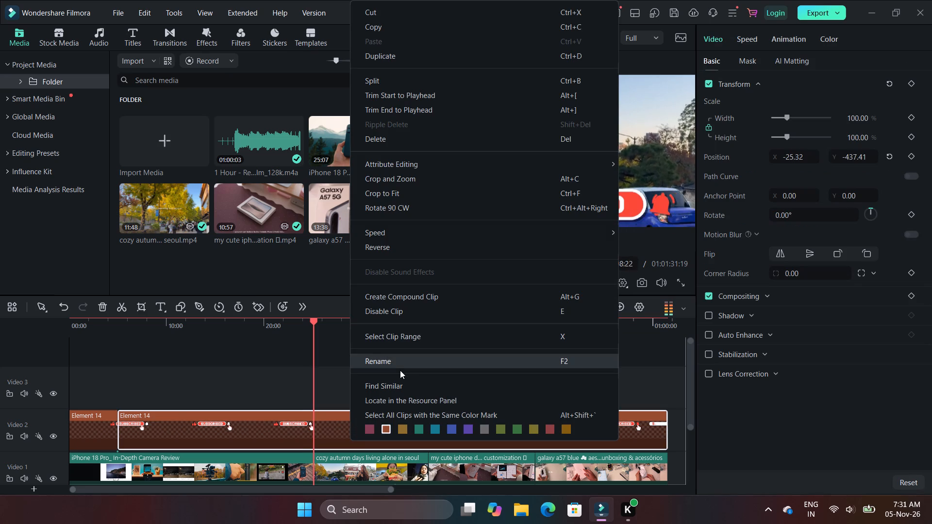
scroll(400, 370, down, 3)
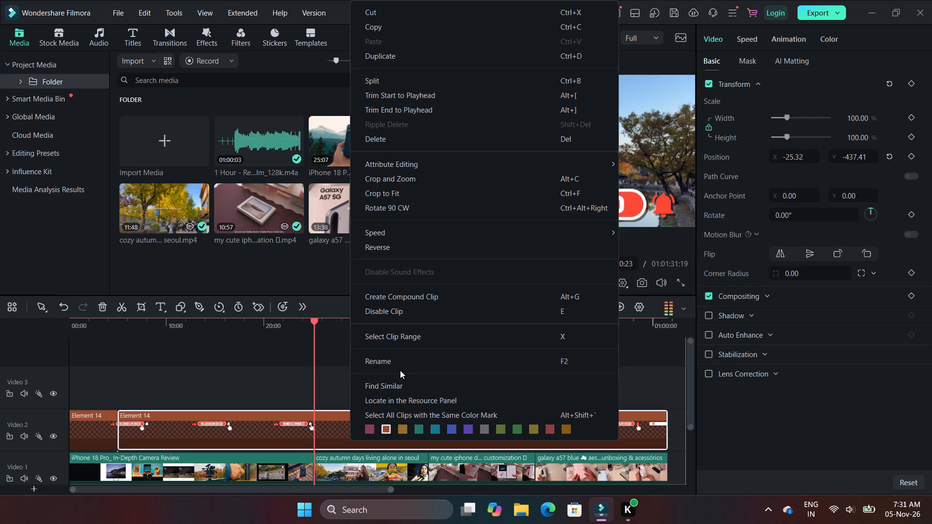
click(373, 138)
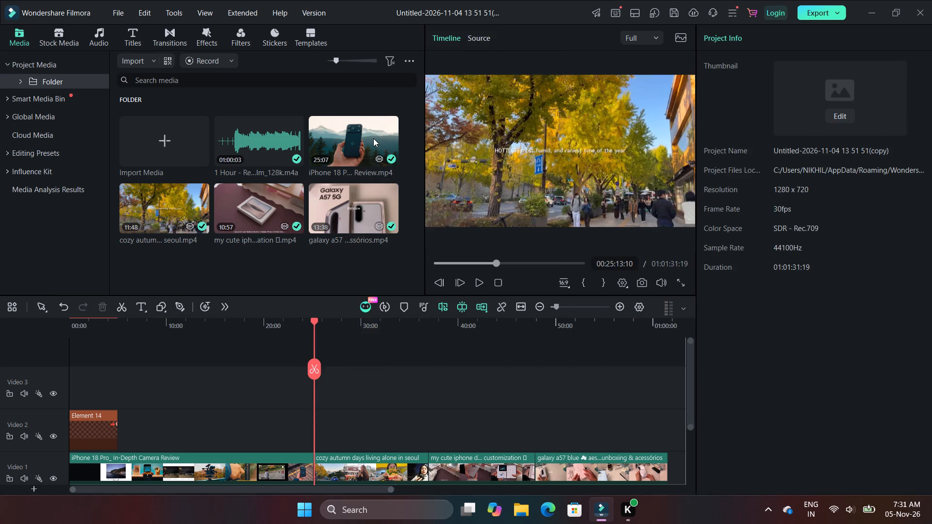
Delete the remaining short Element 14 clip at the start of the Video 2 track.
click(104, 426)
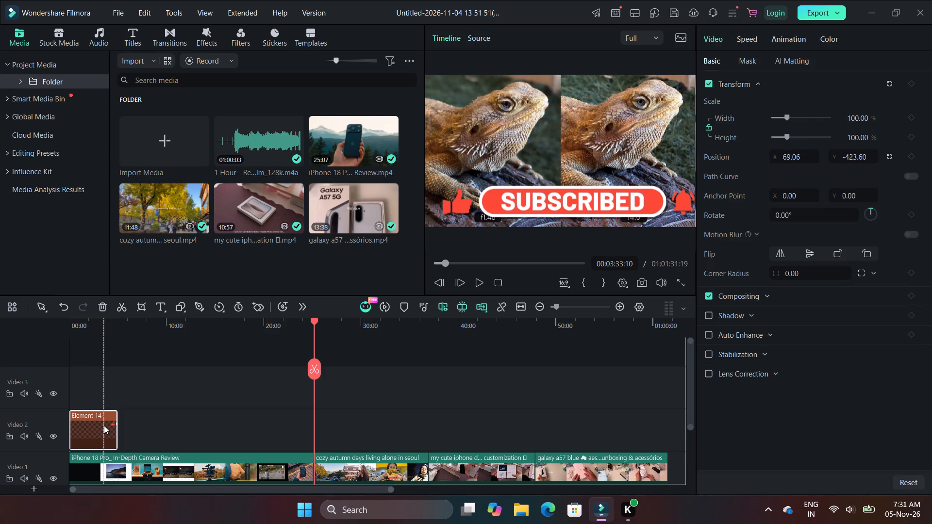
right_click(104, 426)
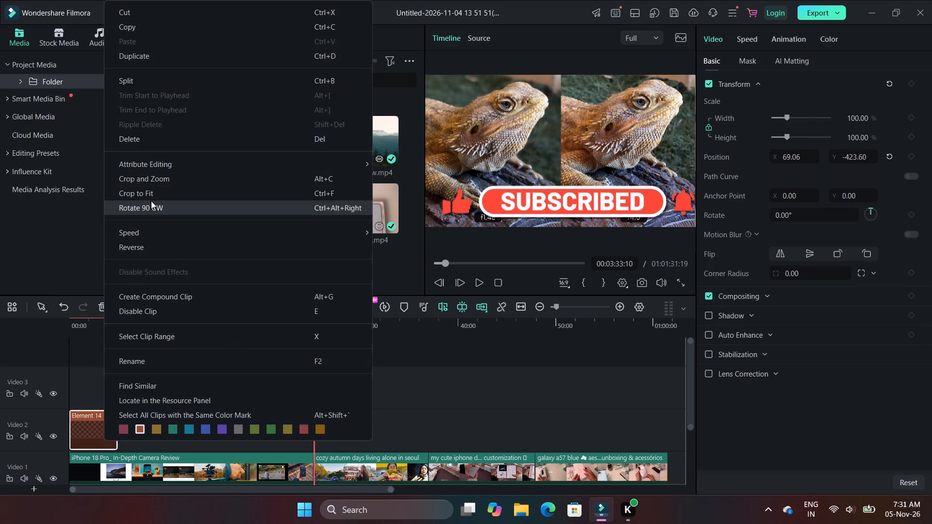
click(136, 136)
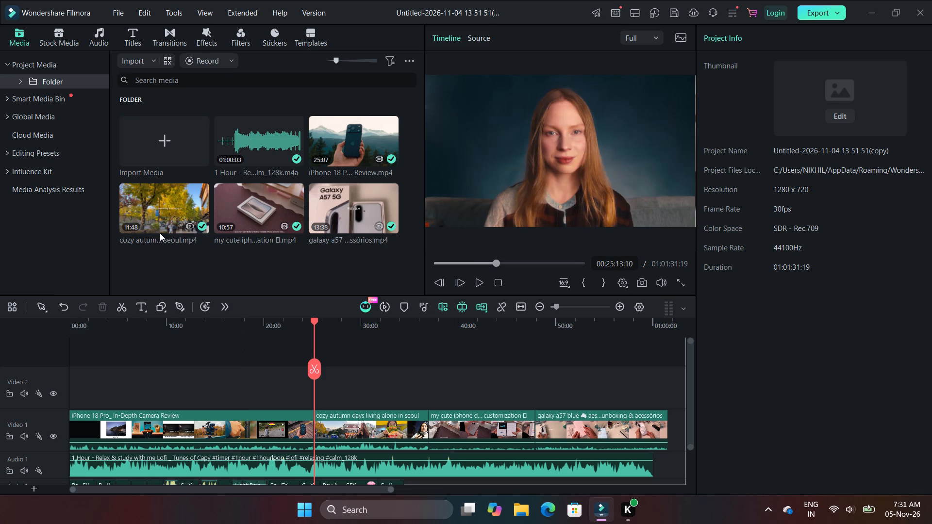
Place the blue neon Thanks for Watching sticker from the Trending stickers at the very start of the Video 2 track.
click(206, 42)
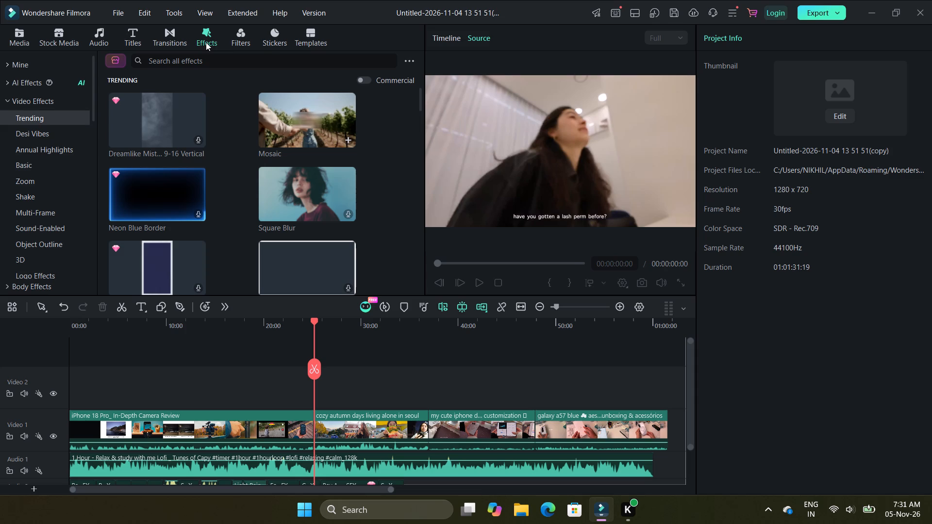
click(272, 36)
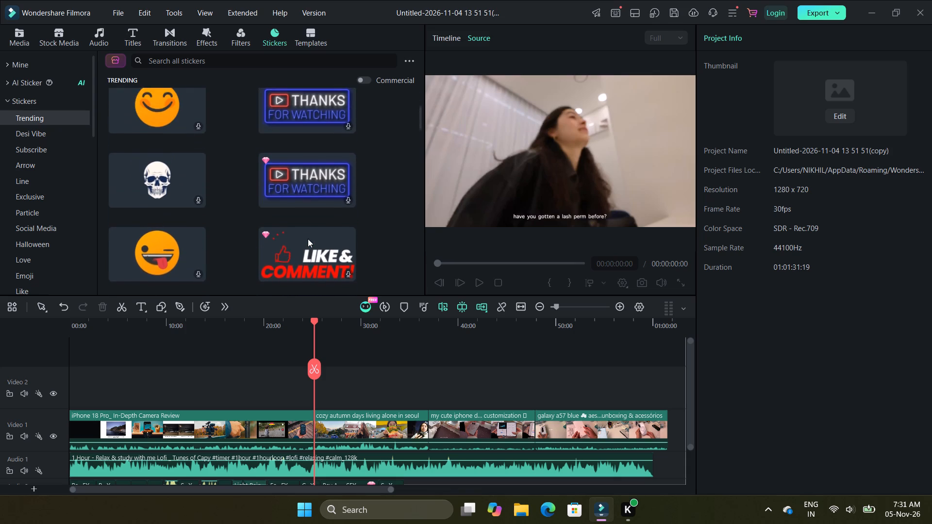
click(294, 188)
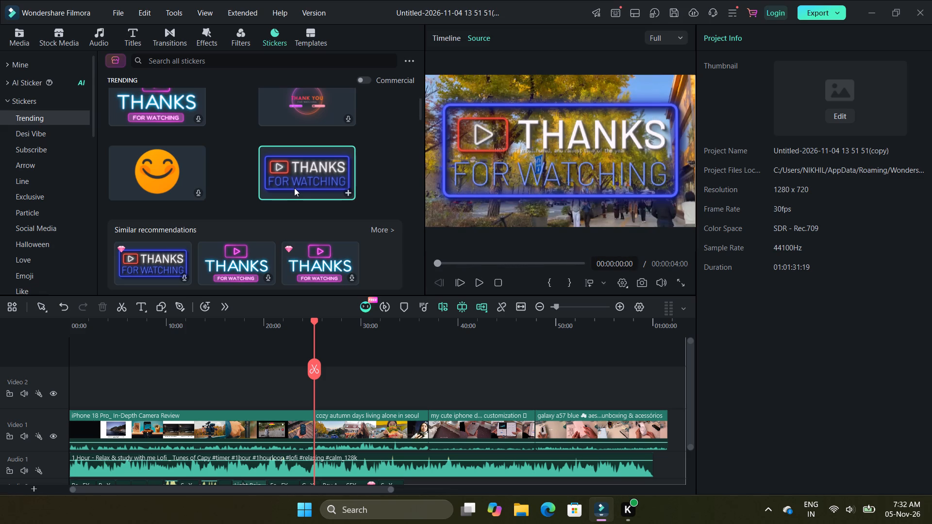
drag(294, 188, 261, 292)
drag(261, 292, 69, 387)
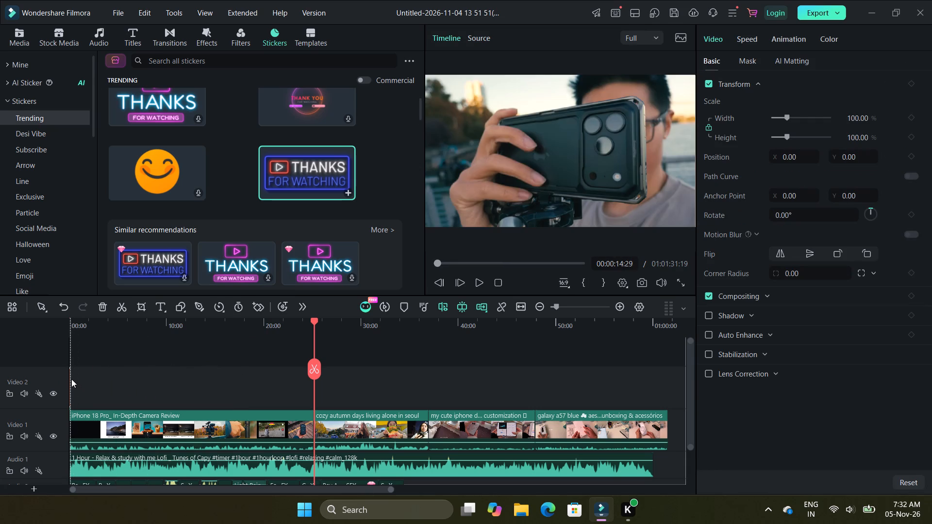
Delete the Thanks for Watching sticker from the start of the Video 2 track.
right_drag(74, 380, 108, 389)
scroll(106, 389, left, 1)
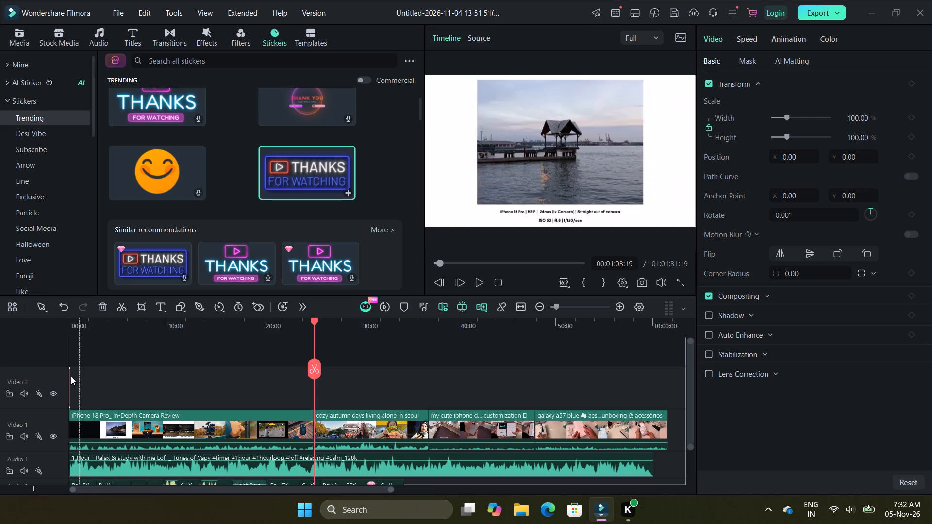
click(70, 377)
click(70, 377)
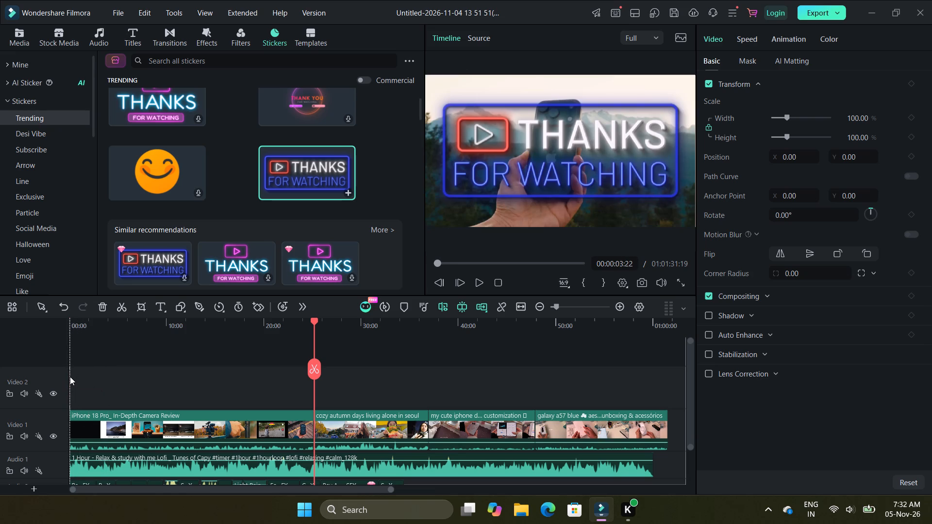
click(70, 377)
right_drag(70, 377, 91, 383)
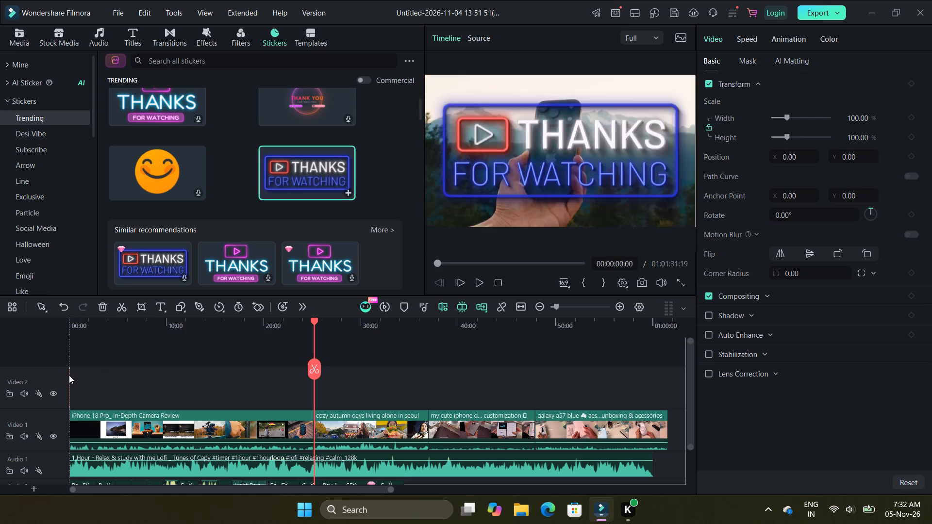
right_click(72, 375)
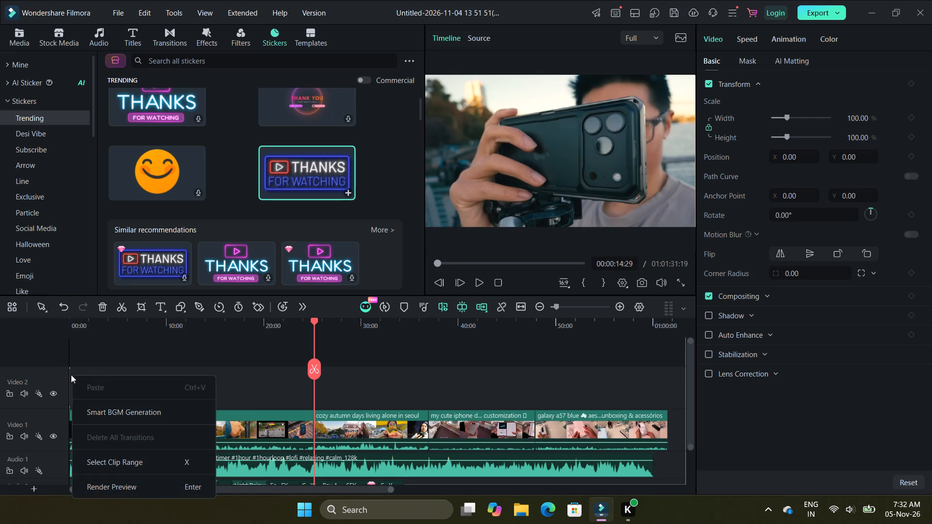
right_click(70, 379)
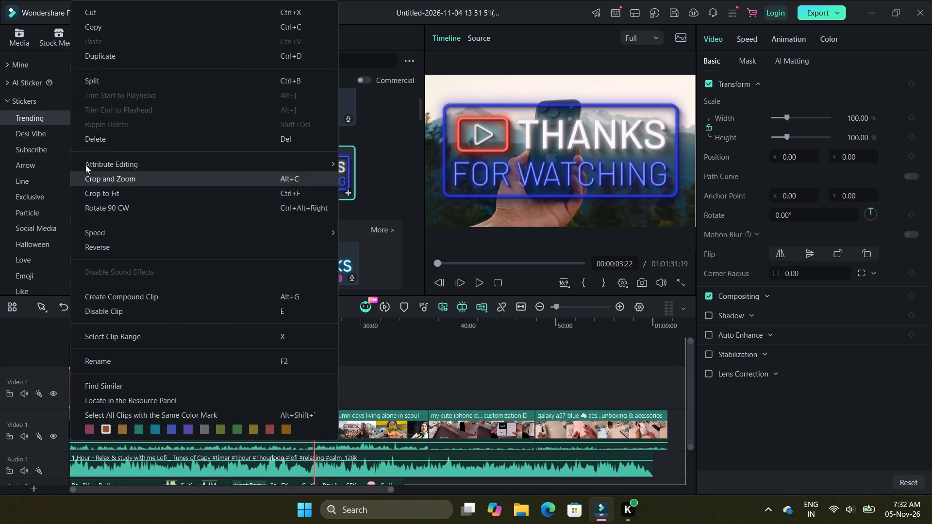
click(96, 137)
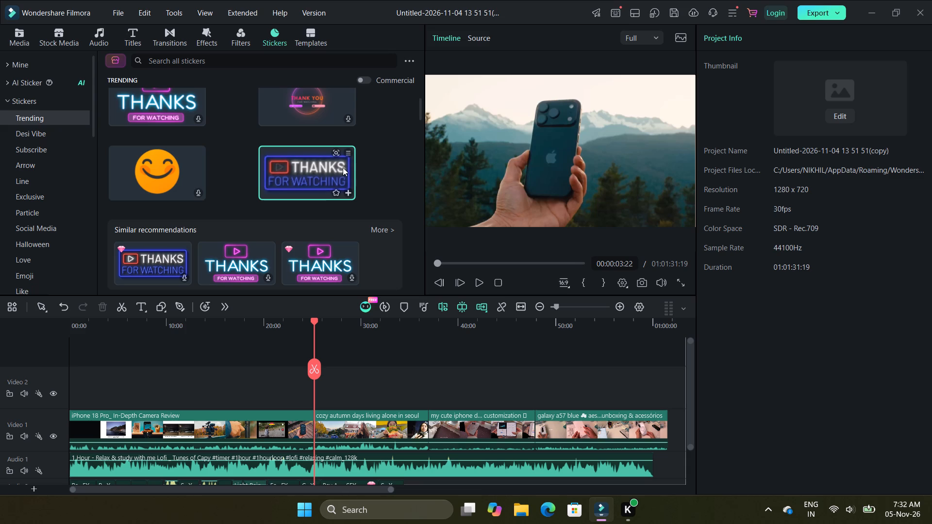
Add the blue neon Thanks for Watching sticker to the timeline at the playhead.
click(347, 189)
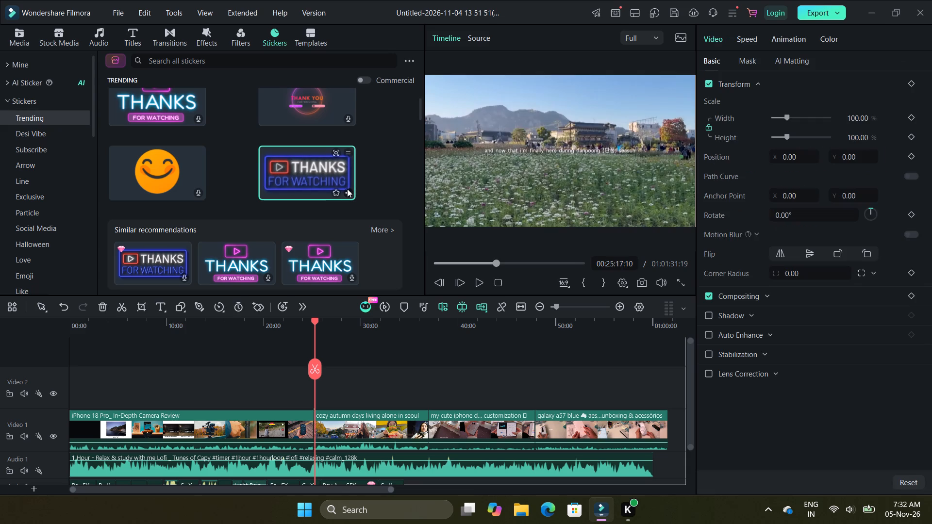
Place another blue neon Thanks for Watching sticker on the Video 2 track at about the 6-minute mark.
click(310, 169)
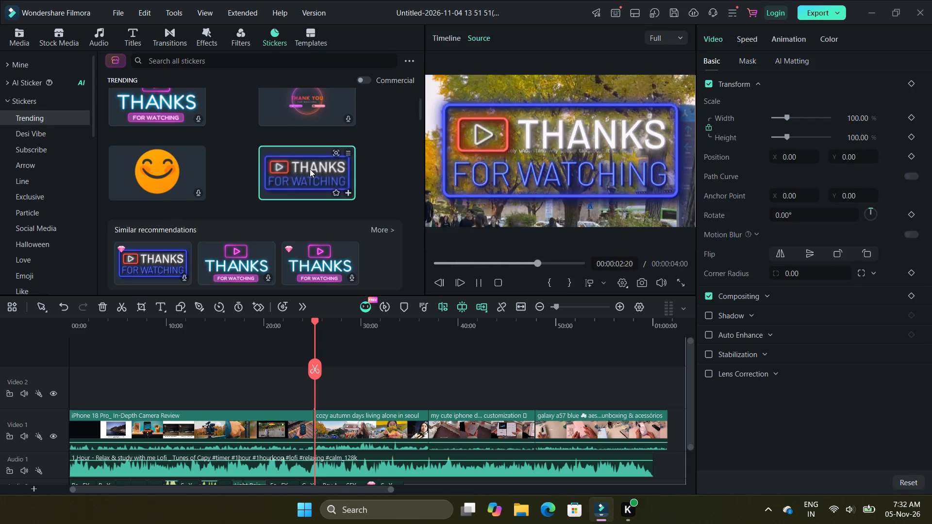
drag(310, 169, 159, 389)
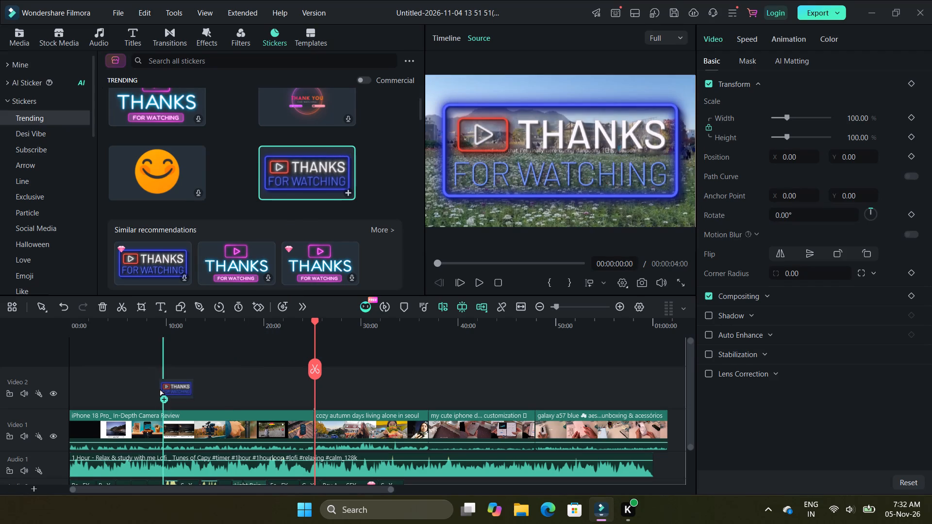
drag(159, 389, 102, 387)
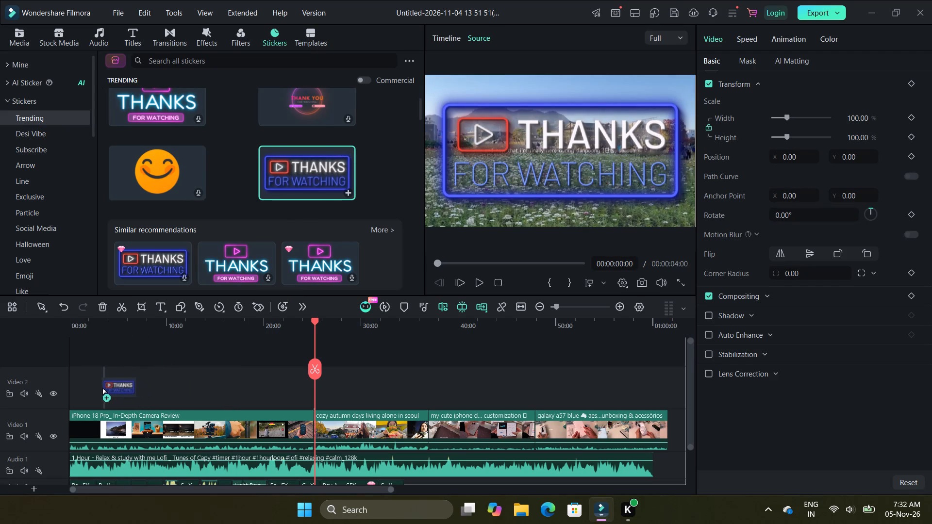
drag(102, 387, 103, 389)
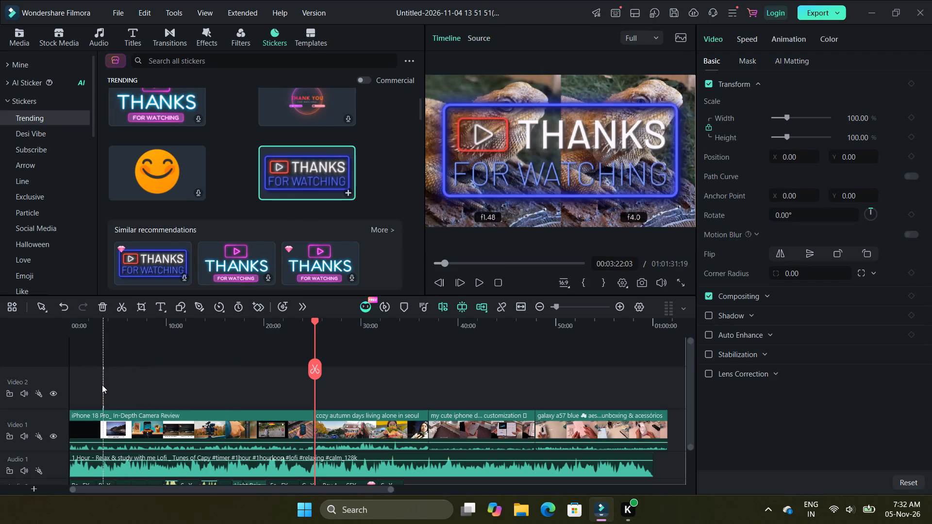
drag(104, 386, 133, 388)
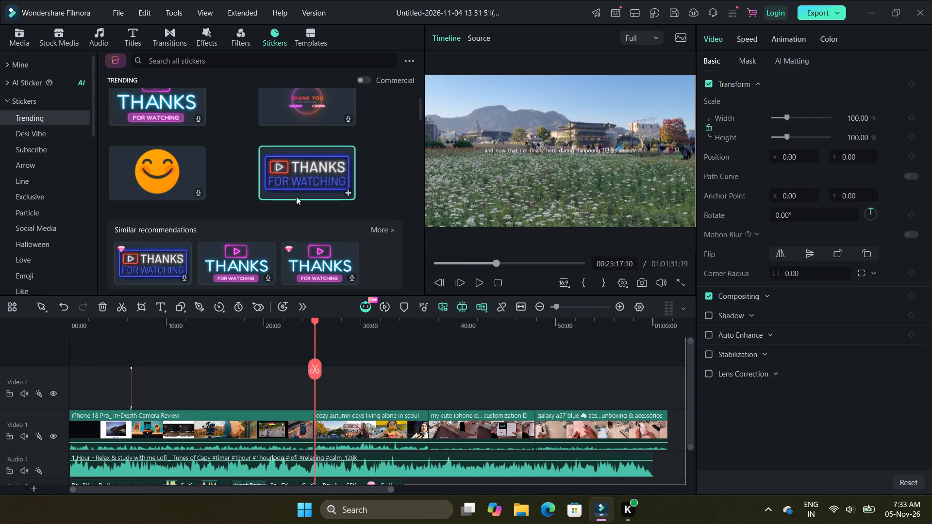
Preview the blue neon Thanks for Watching sticker from the Trending stickers.
click(287, 183)
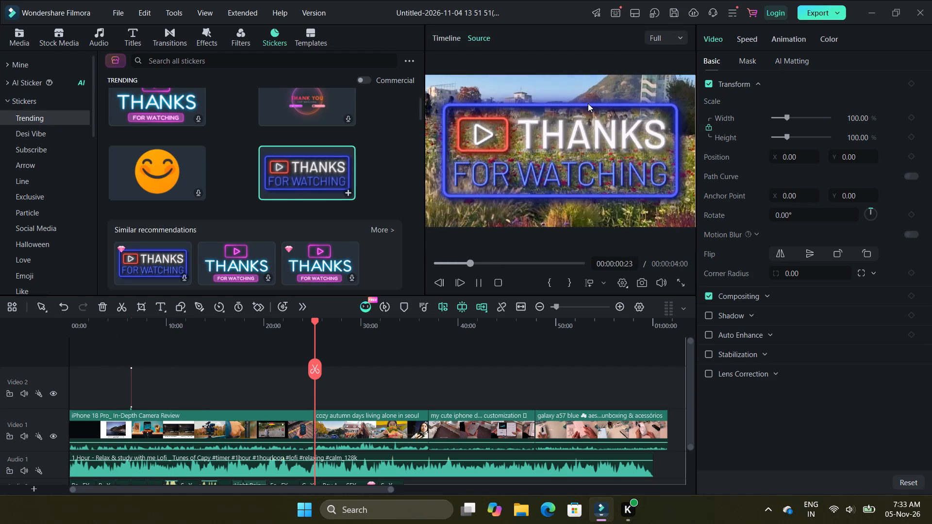
click(586, 126)
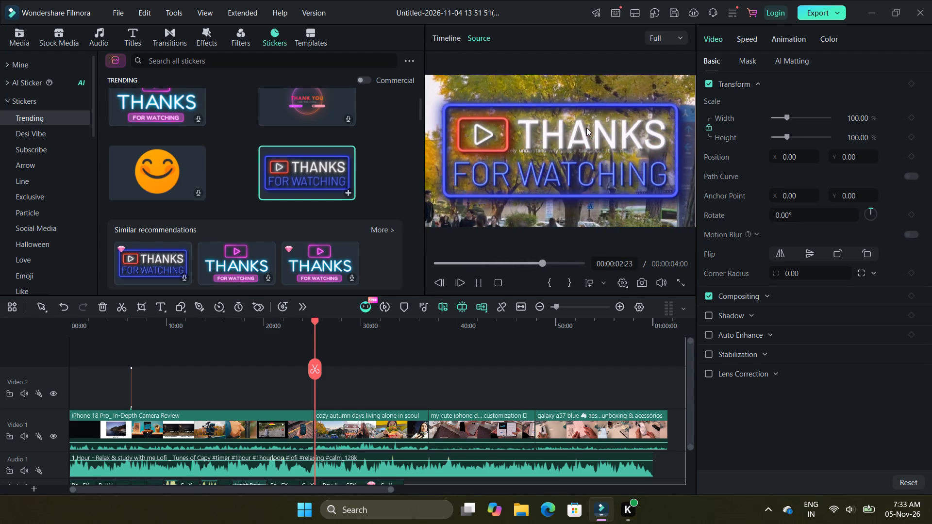
click(583, 139)
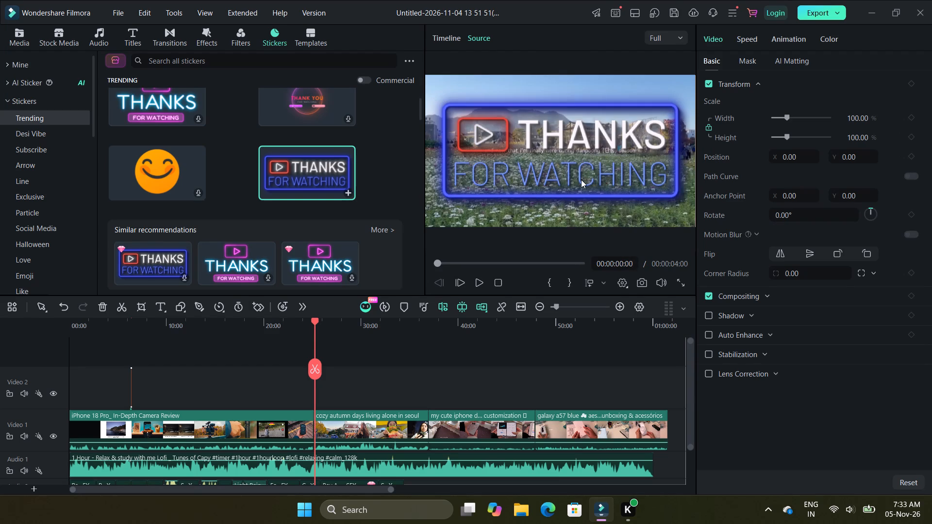
click(560, 156)
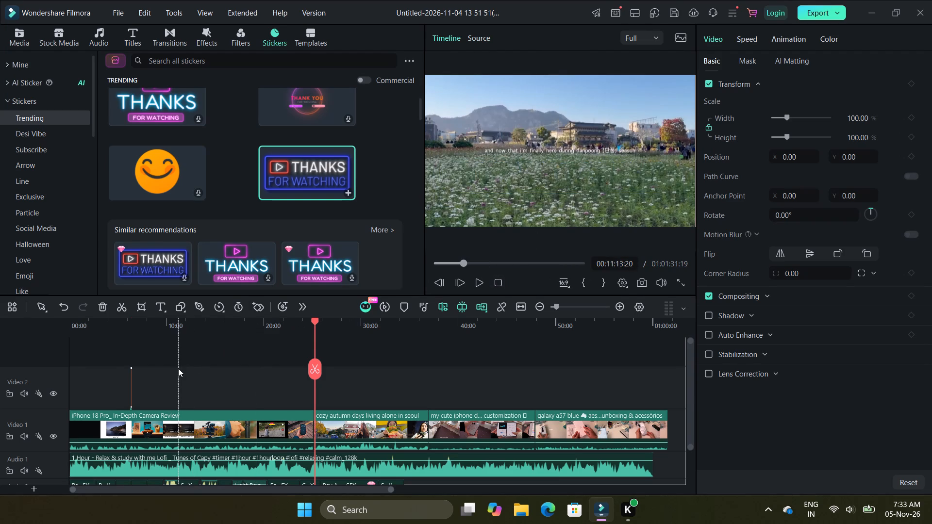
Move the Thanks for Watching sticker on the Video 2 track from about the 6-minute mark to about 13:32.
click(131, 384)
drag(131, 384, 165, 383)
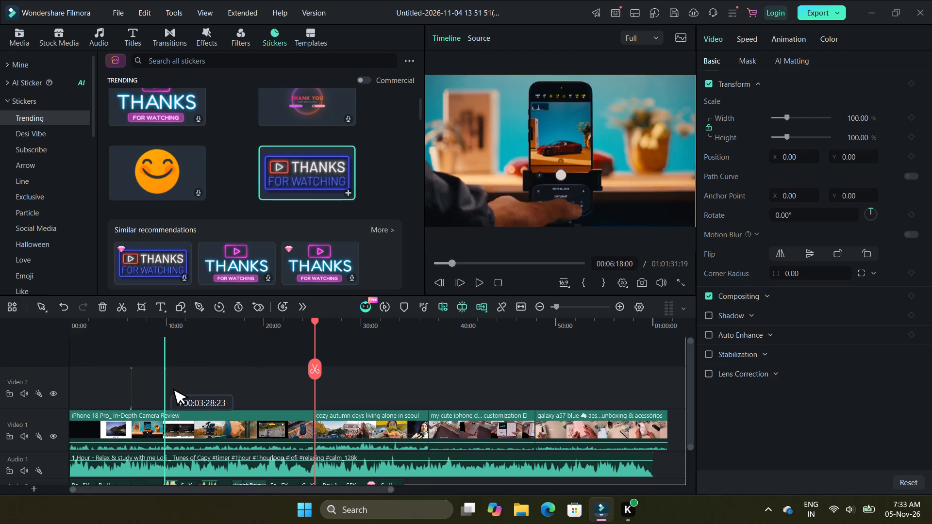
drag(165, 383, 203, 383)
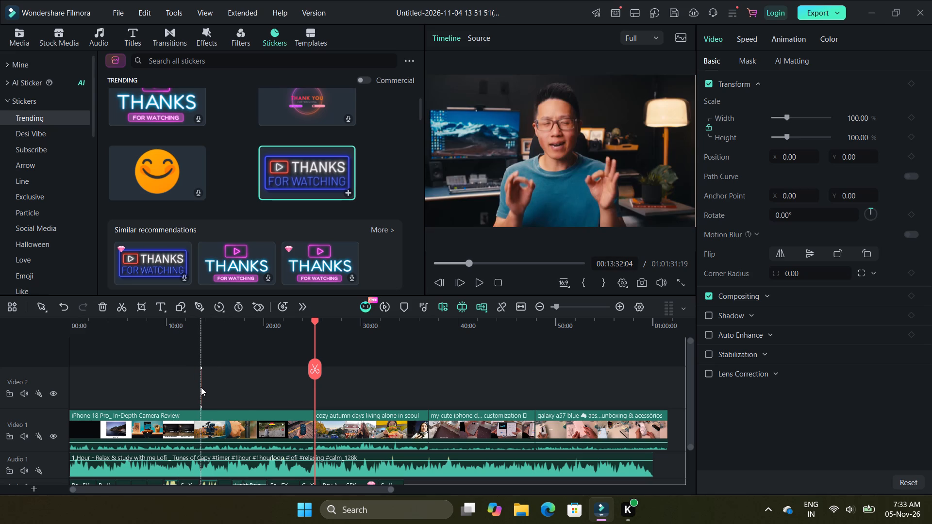
Delete the Thanks for Watching sticker at about 13:32 on the Video 2 track.
right_click(201, 387)
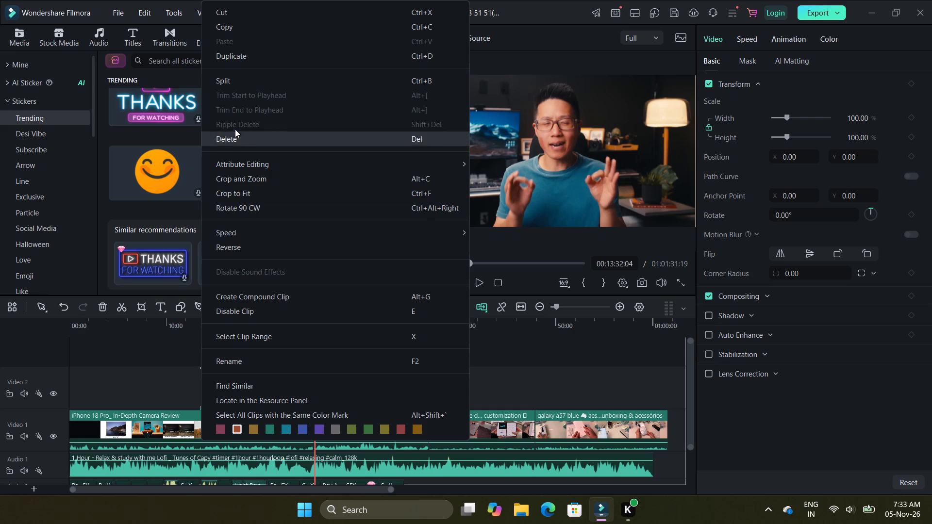
click(226, 139)
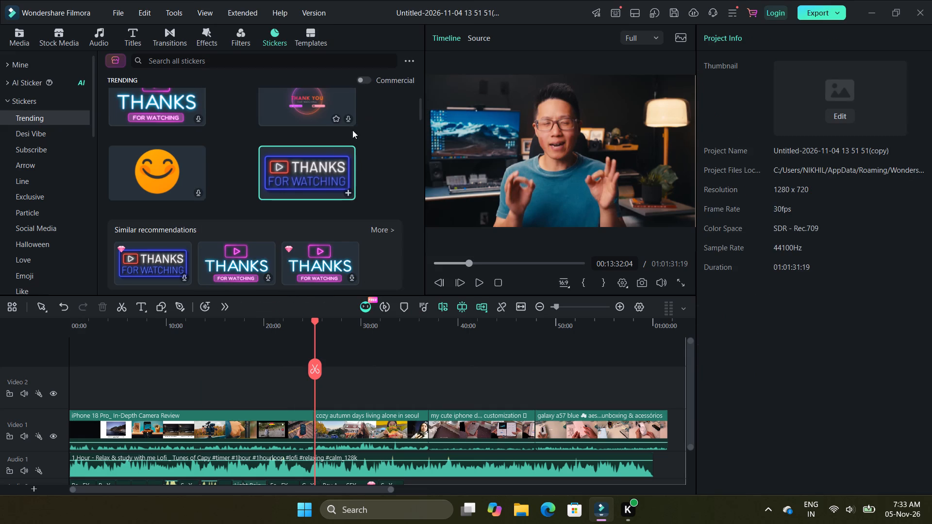
Place the blue neon Thanks for Watching sticker near the start of the Video 2 track, at about 0:40.
click(325, 158)
click(468, 147)
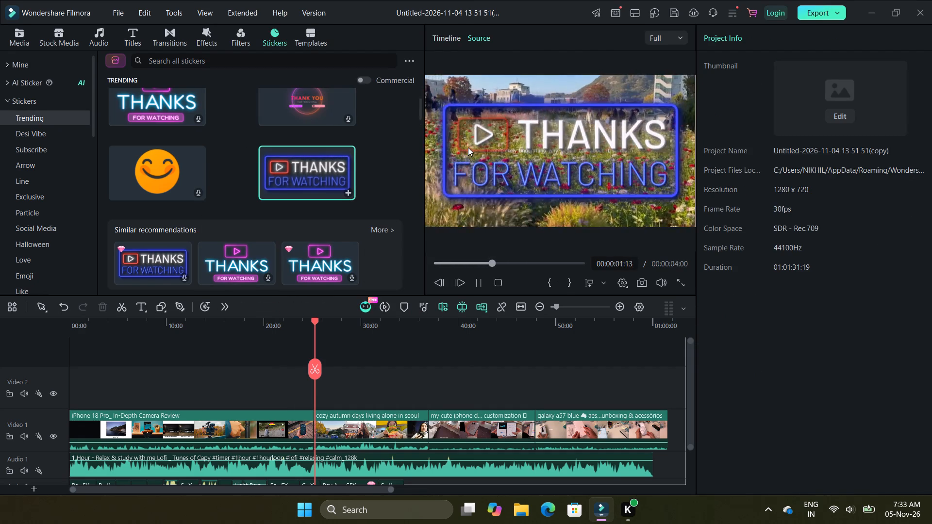
click(508, 151)
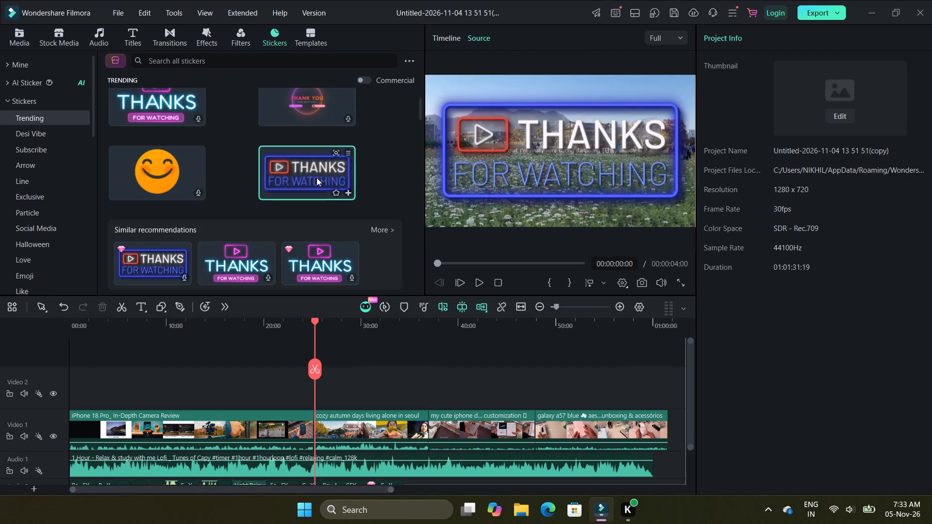
right_drag(316, 178, 302, 201)
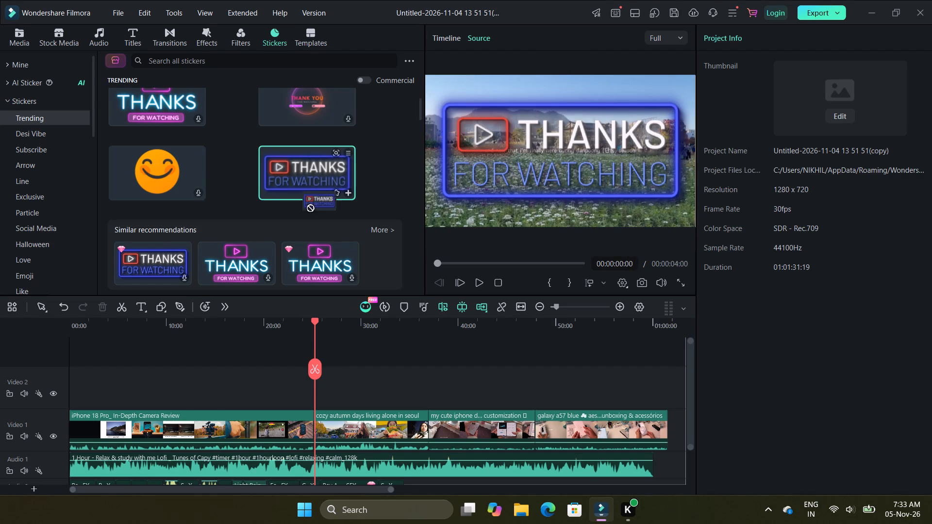
right_drag(302, 201, 84, 384)
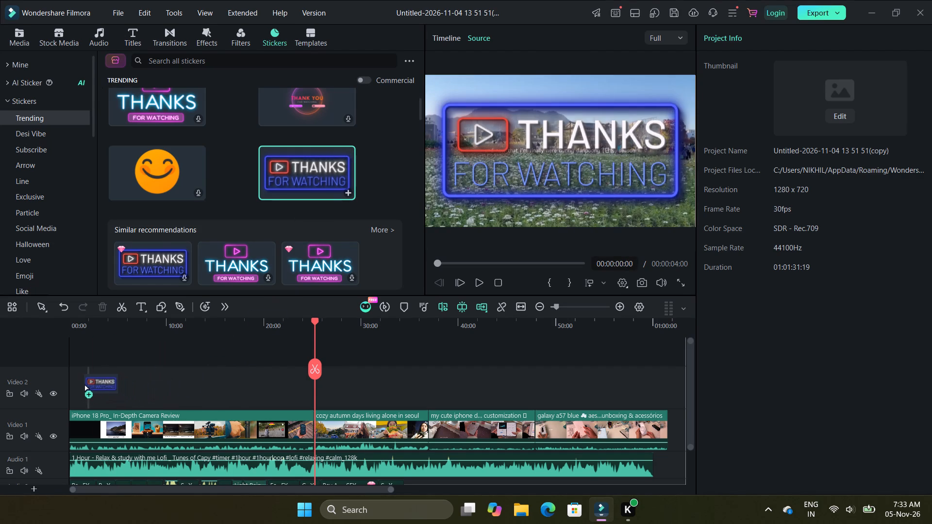
right_drag(84, 384, 74, 384)
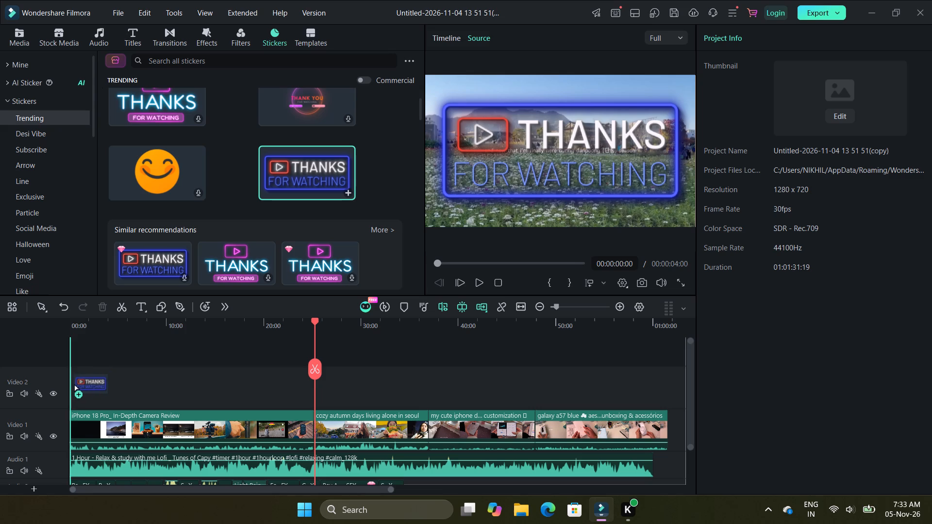
right_drag(74, 384, 76, 384)
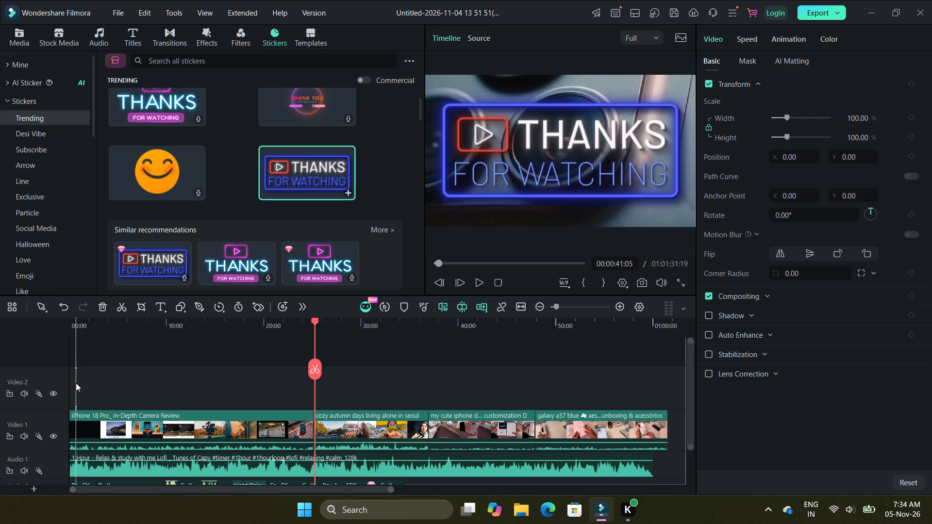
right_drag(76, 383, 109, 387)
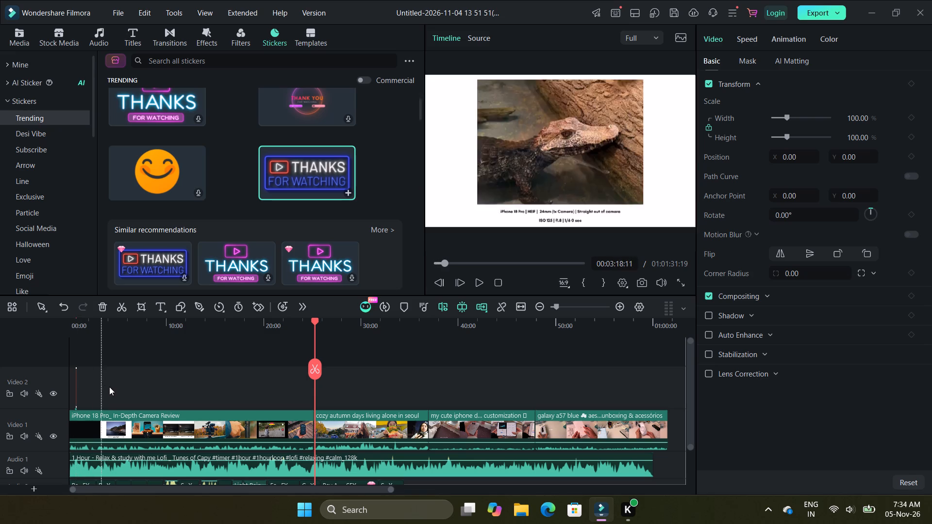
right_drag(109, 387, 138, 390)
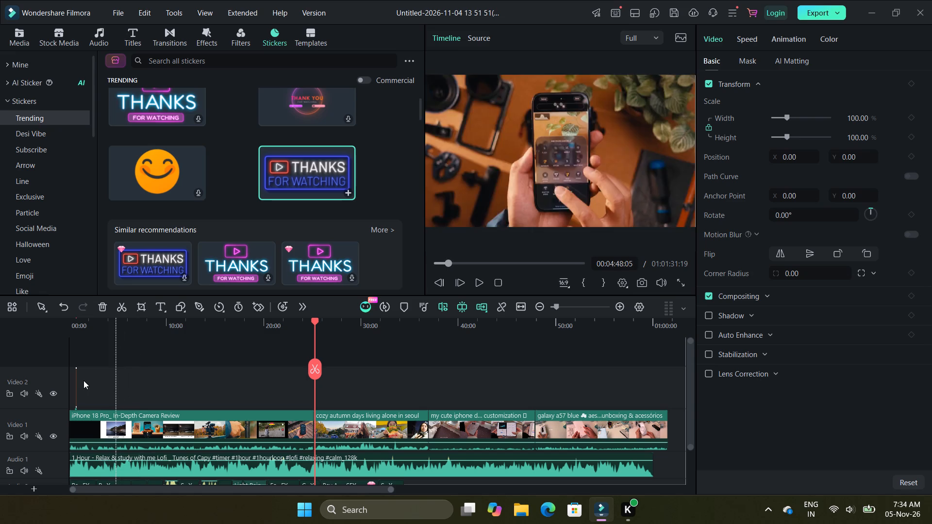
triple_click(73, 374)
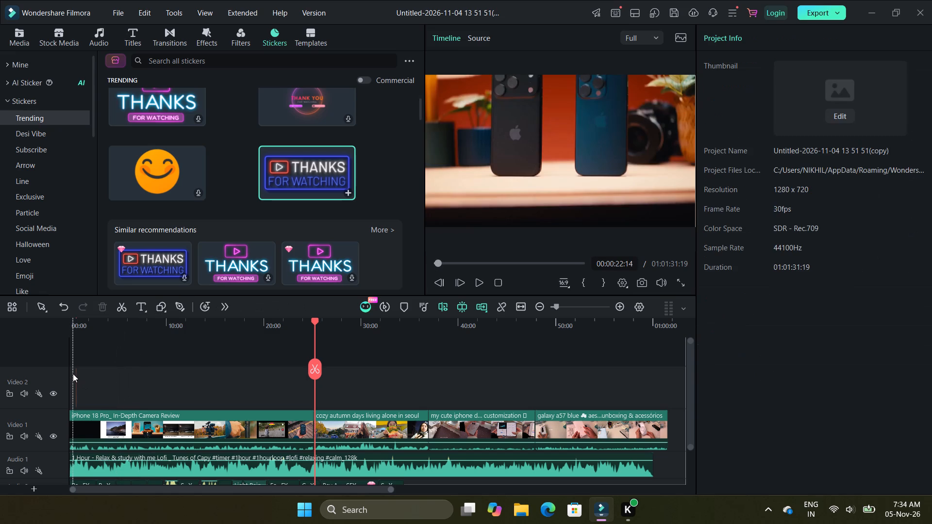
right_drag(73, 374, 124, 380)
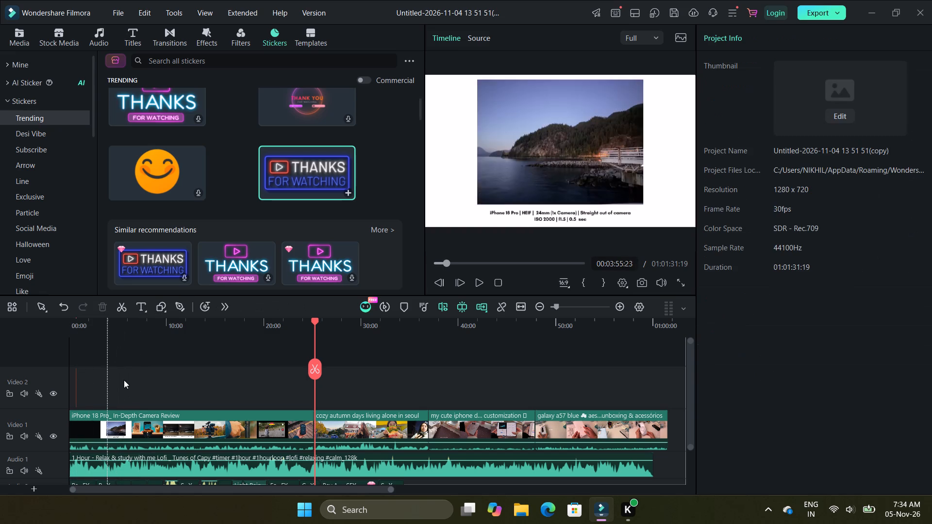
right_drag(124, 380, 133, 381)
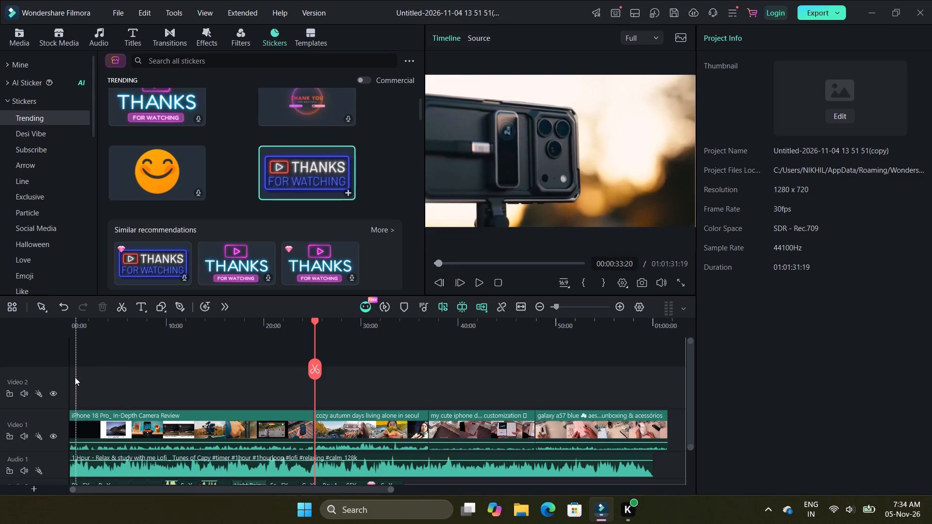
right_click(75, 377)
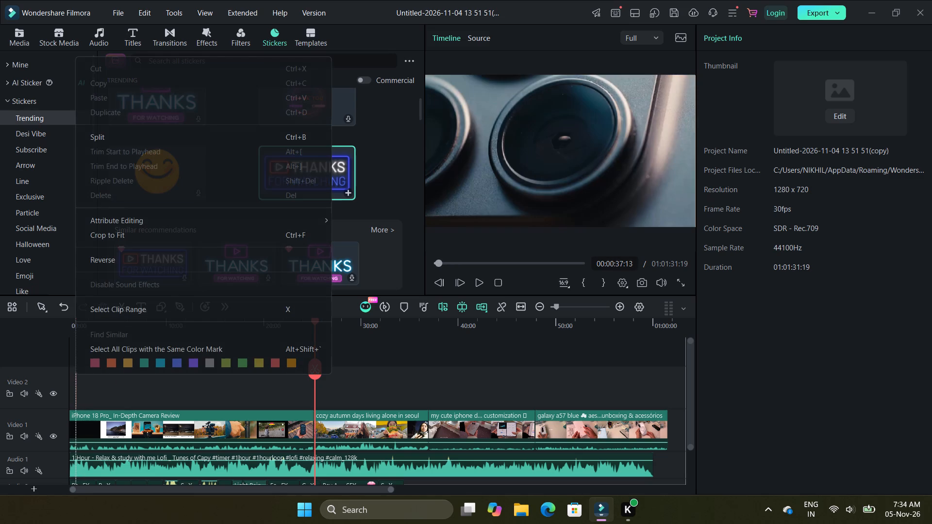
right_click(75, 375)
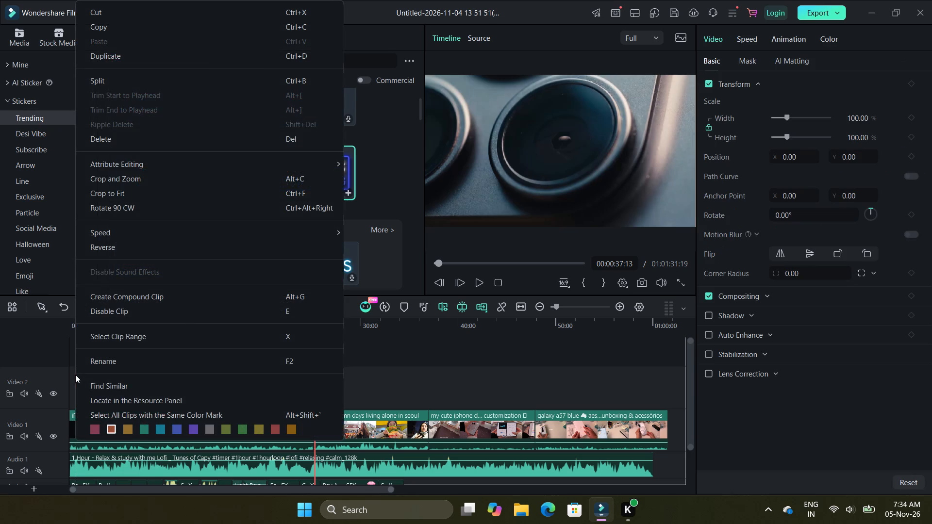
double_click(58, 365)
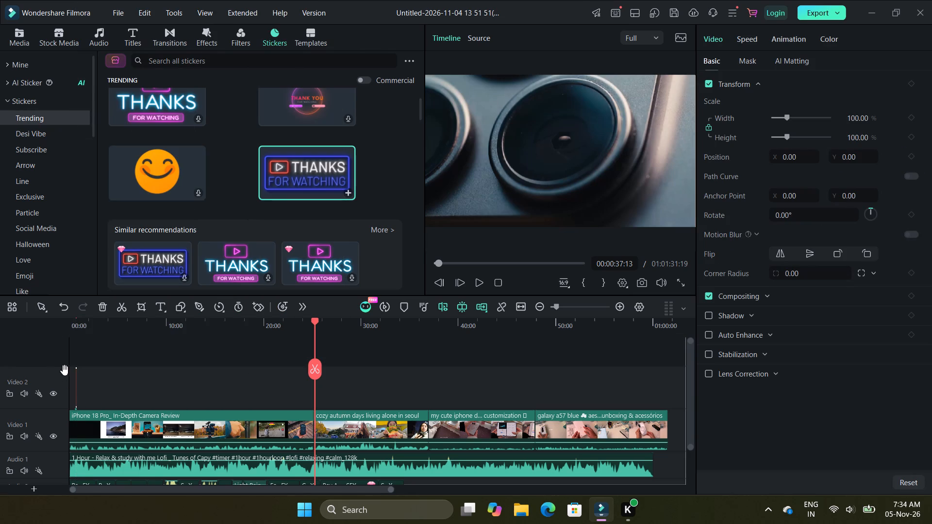
Move the Thanks for Watching sticker from near the start of the Video 2 track to about 29:33.
drag(77, 387, 245, 378)
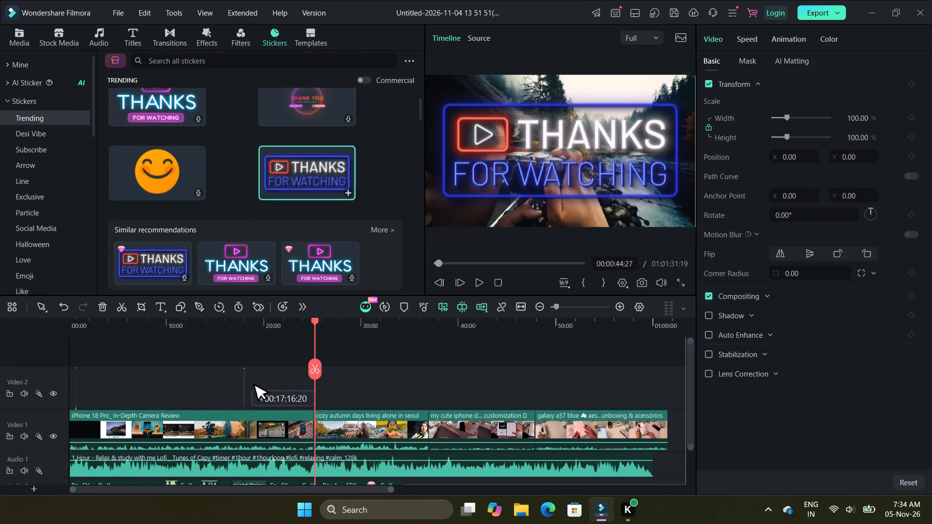
drag(245, 378, 358, 373)
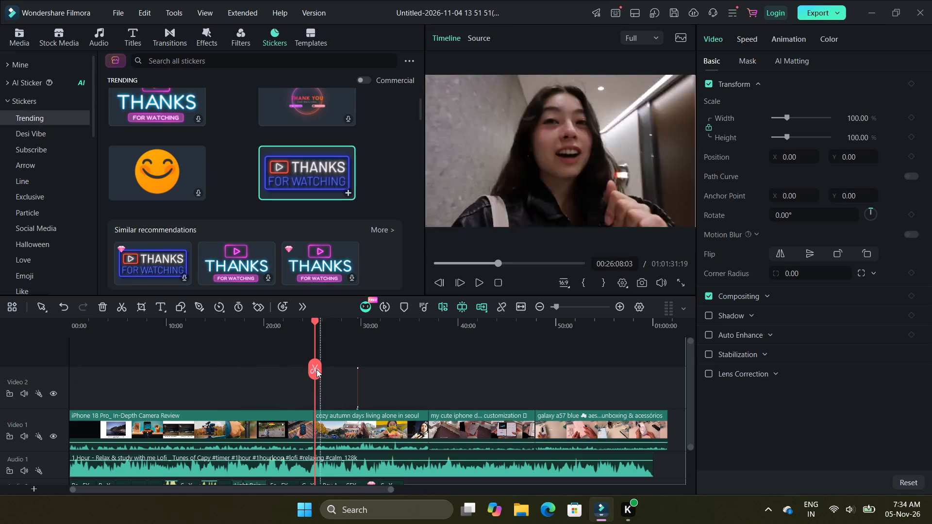
Split the timeline clips at the playhead position, 00:25:17:10.
click(313, 366)
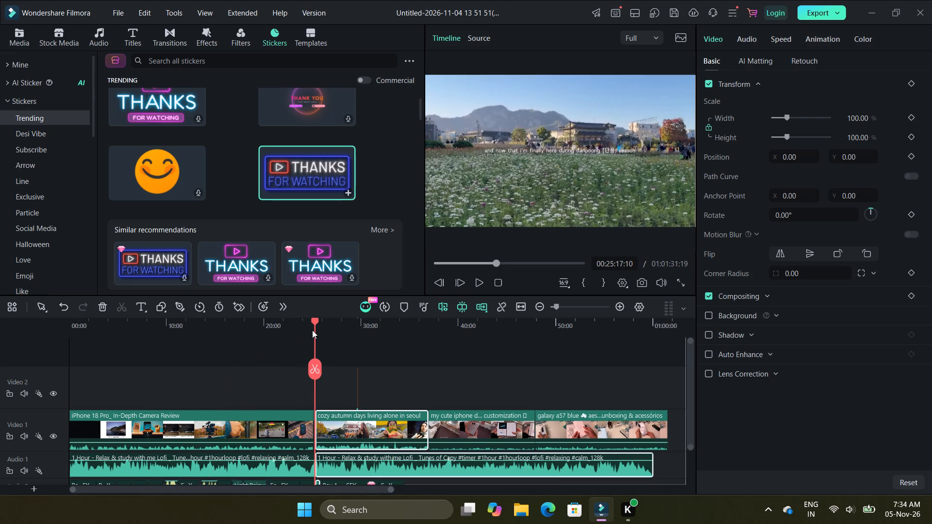
right_drag(312, 321, 208, 344)
right_drag(208, 344, 117, 352)
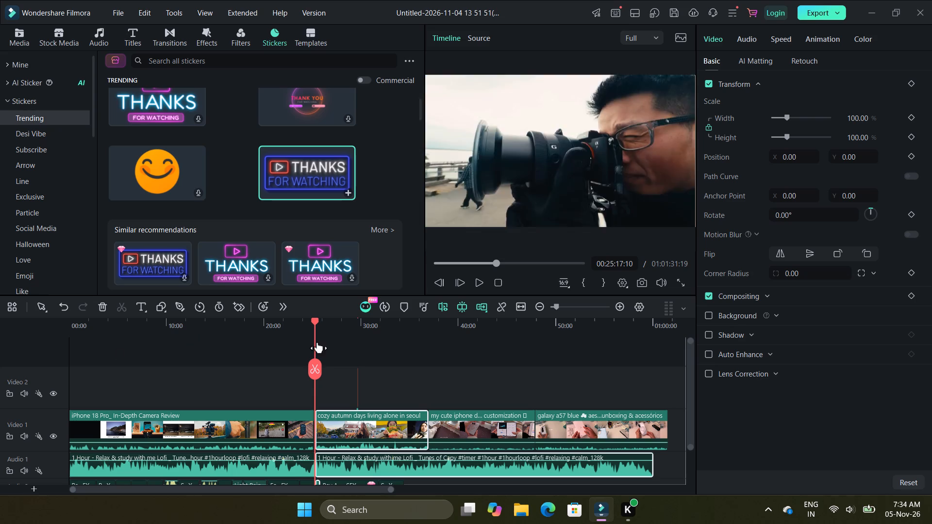
click(313, 367)
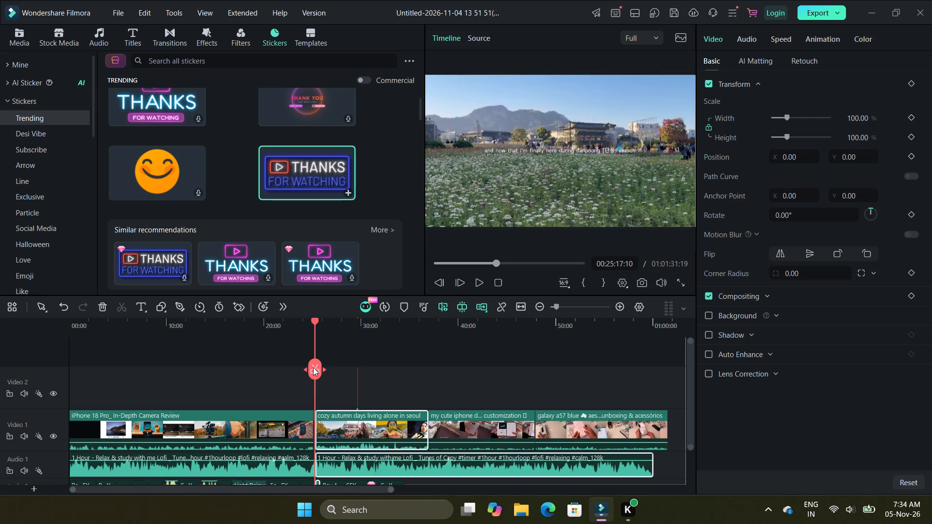
right_drag(316, 320, 141, 348)
click(141, 348)
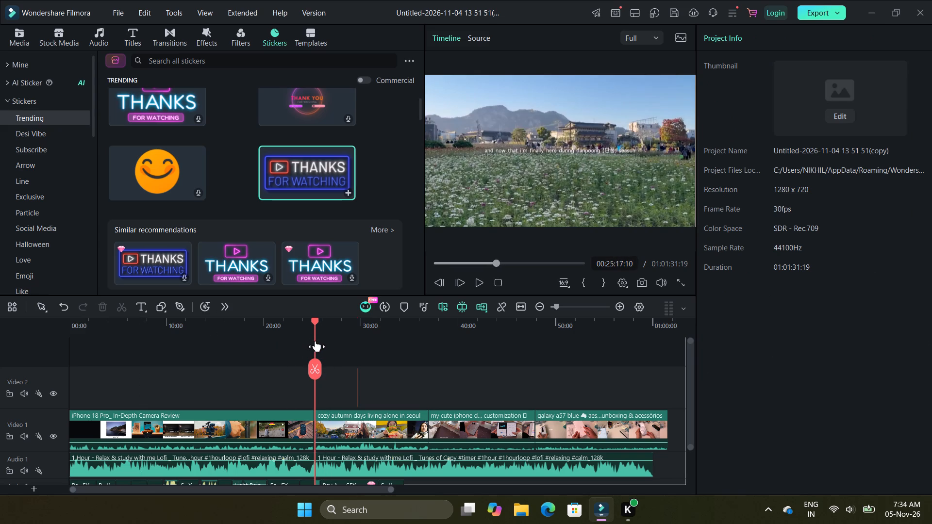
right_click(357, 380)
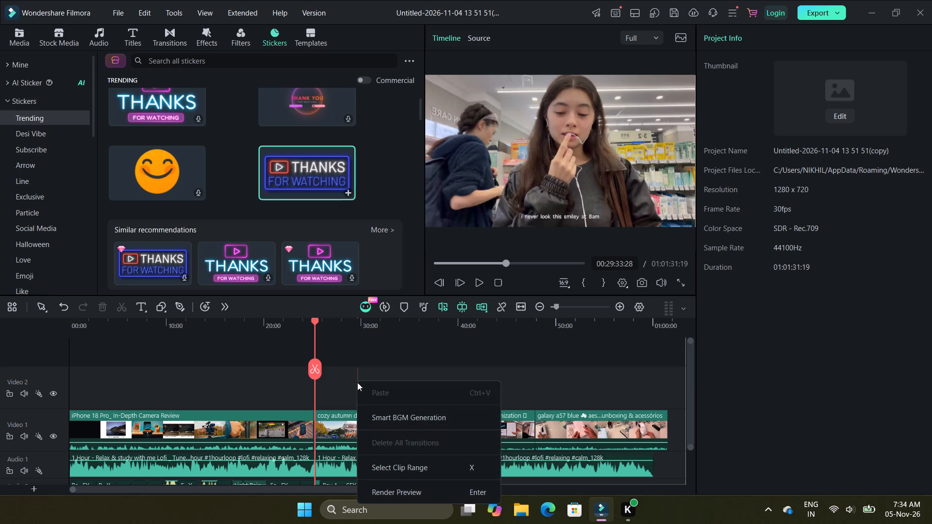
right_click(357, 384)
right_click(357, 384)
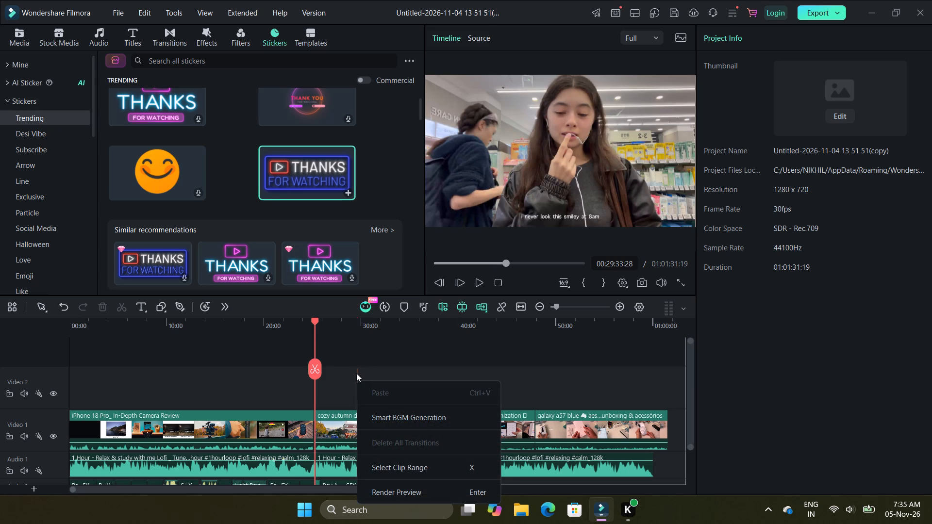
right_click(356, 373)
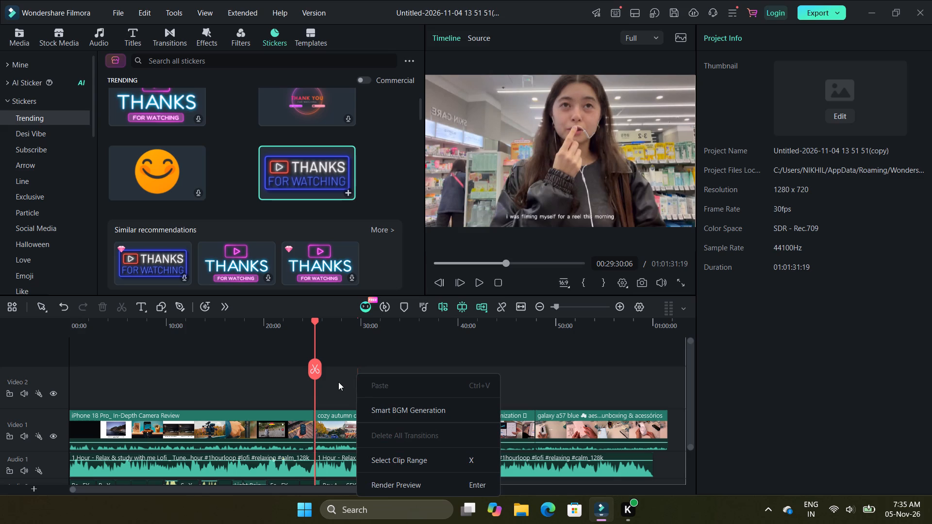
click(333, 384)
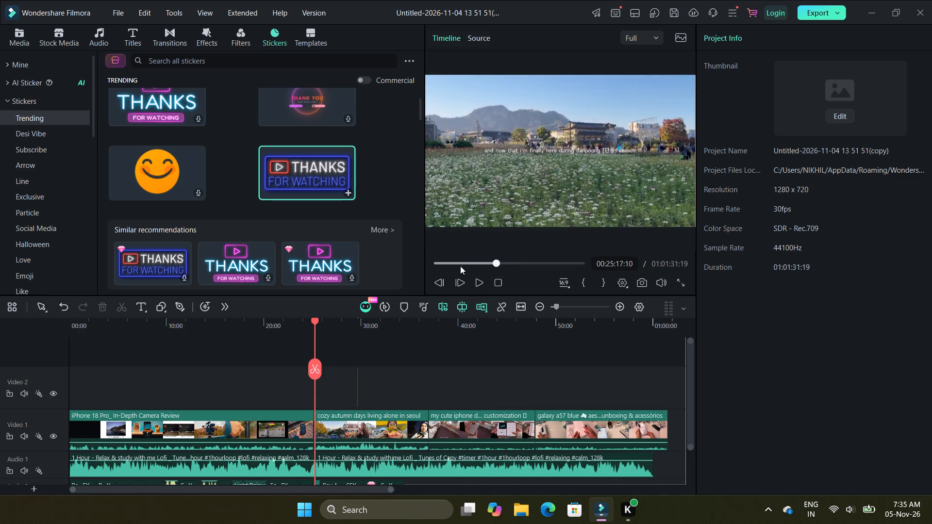
Move the playhead to about the 8-minute mark.
click(456, 264)
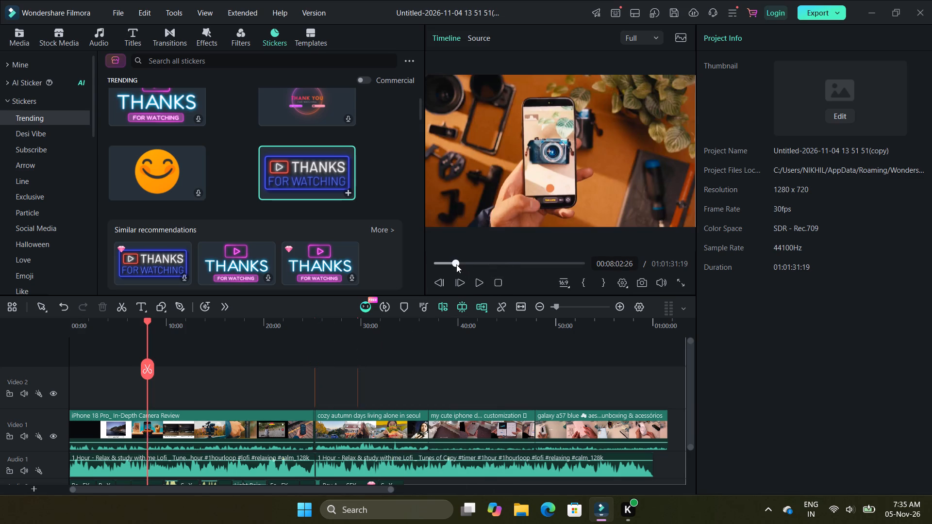
Try to open the options of the Thanks for Watching sticker at about 25:17 on the Video 2 track.
right_click(314, 384)
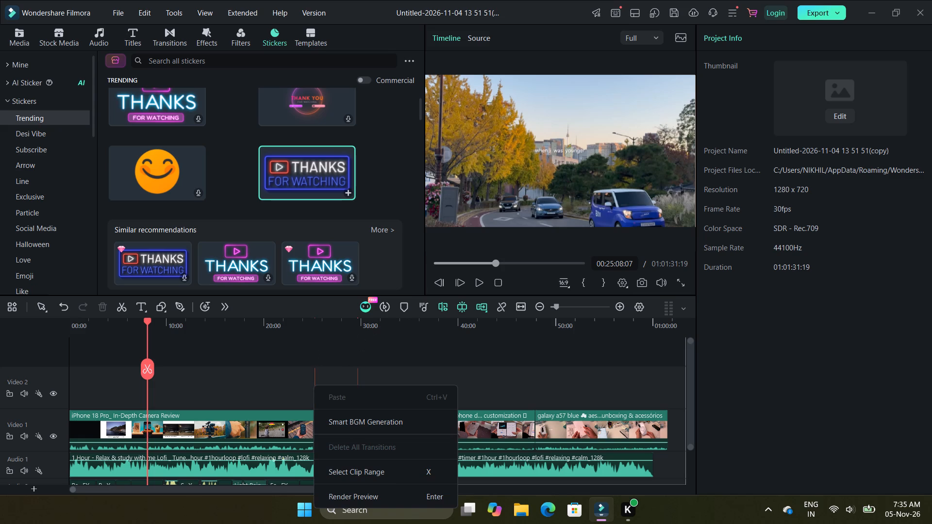
right_click(314, 384)
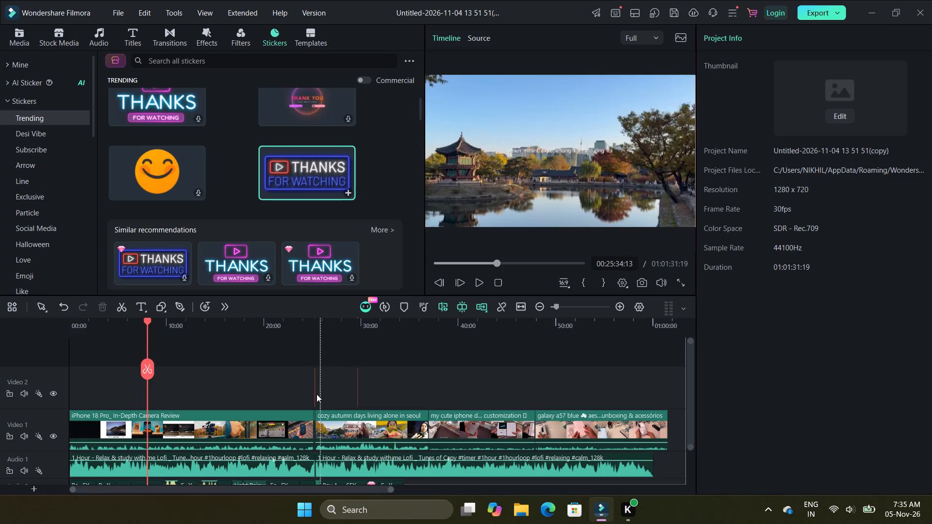
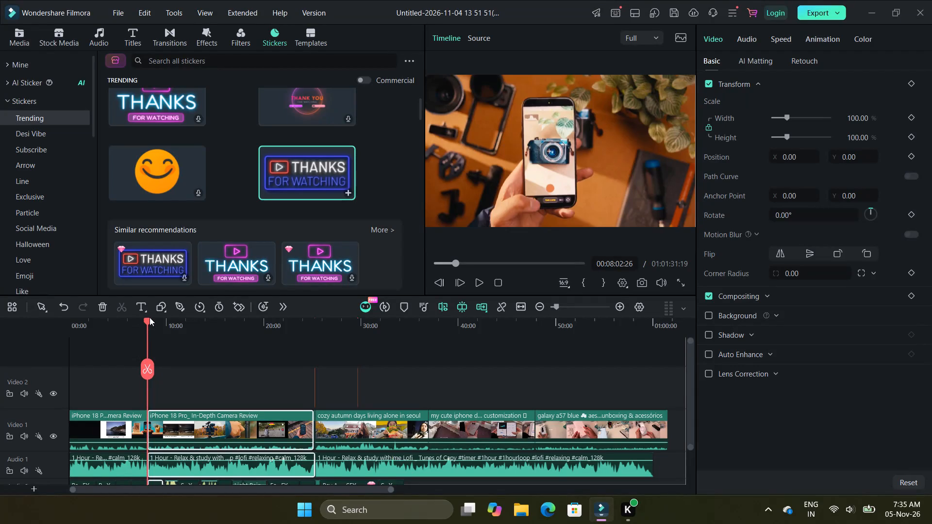
Move the playhead near the beginning of the timeline and play the video from there.
drag(149, 321, 107, 321)
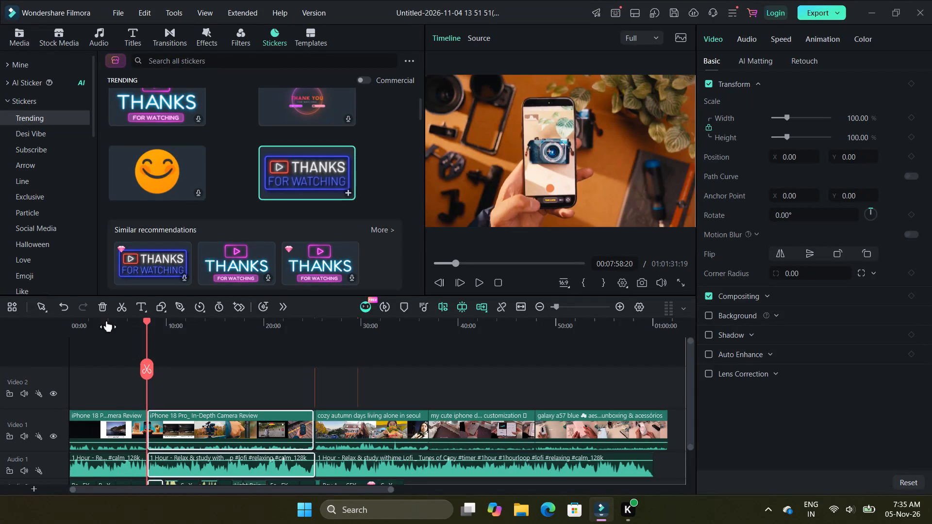
drag(107, 321, 74, 327)
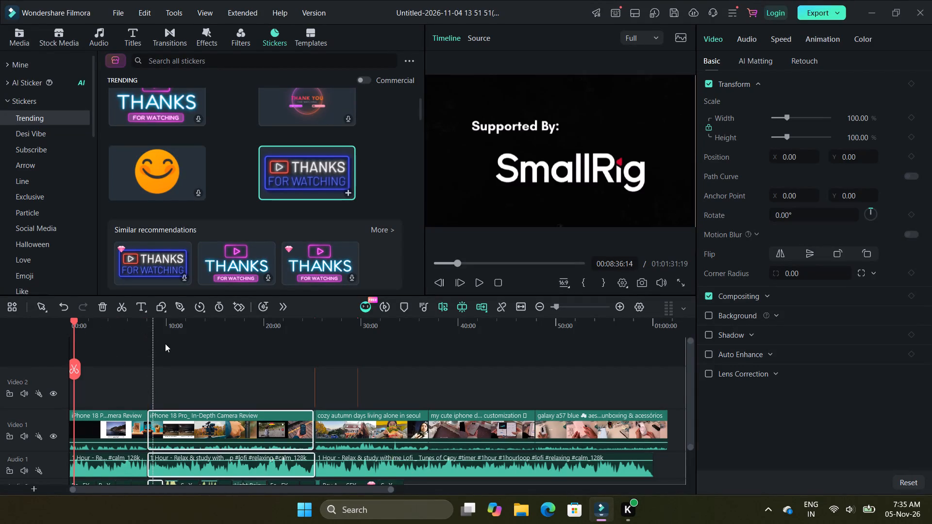
click(275, 412)
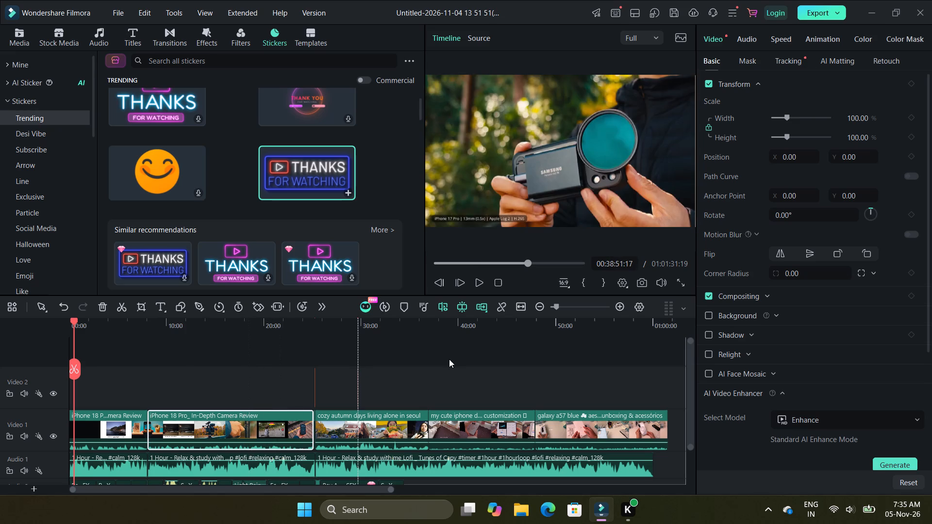
click(478, 282)
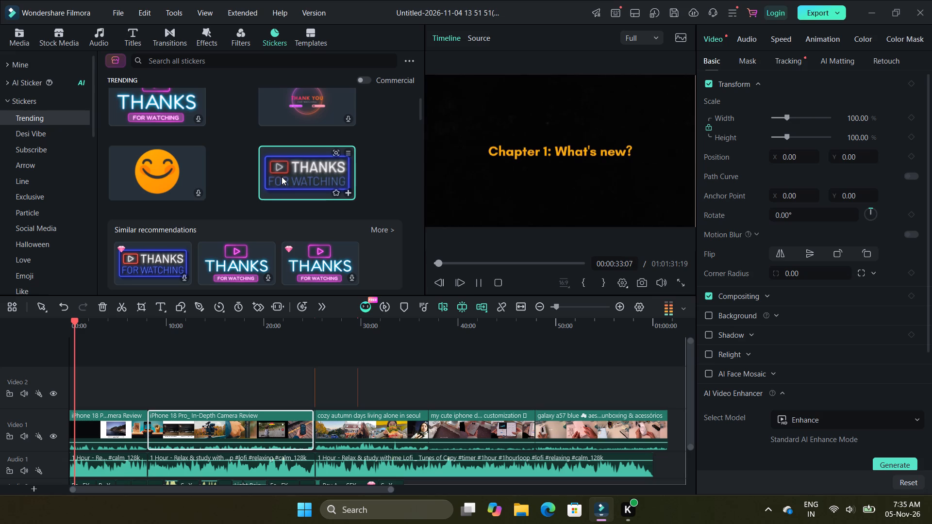
Add the red LIKE sticker from the Trending stickers to the Video 2 track at about the 4-minute mark.
scroll(282, 177, down, 2)
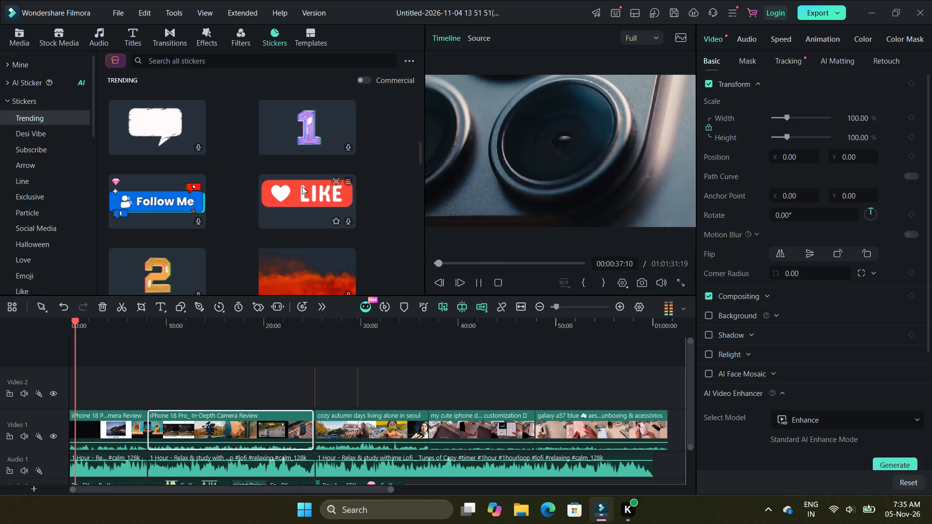
click(303, 192)
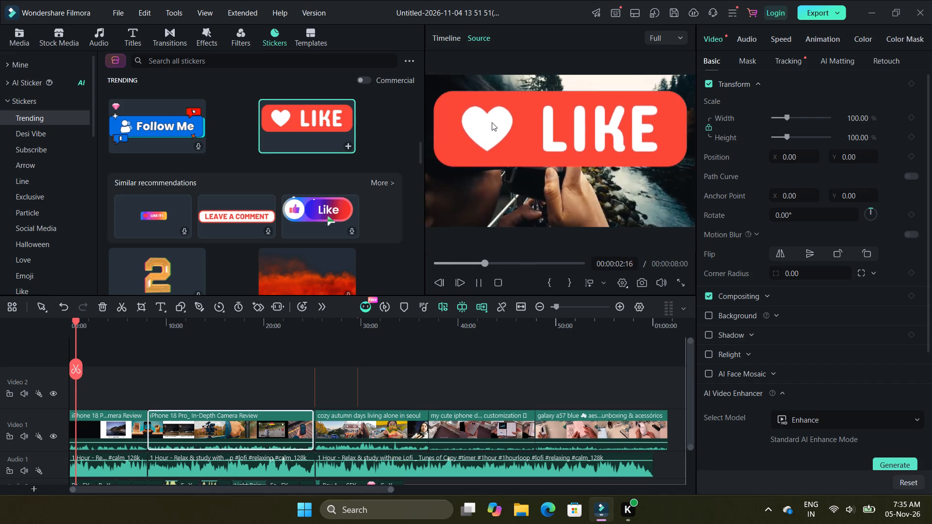
drag(492, 122, 499, 201)
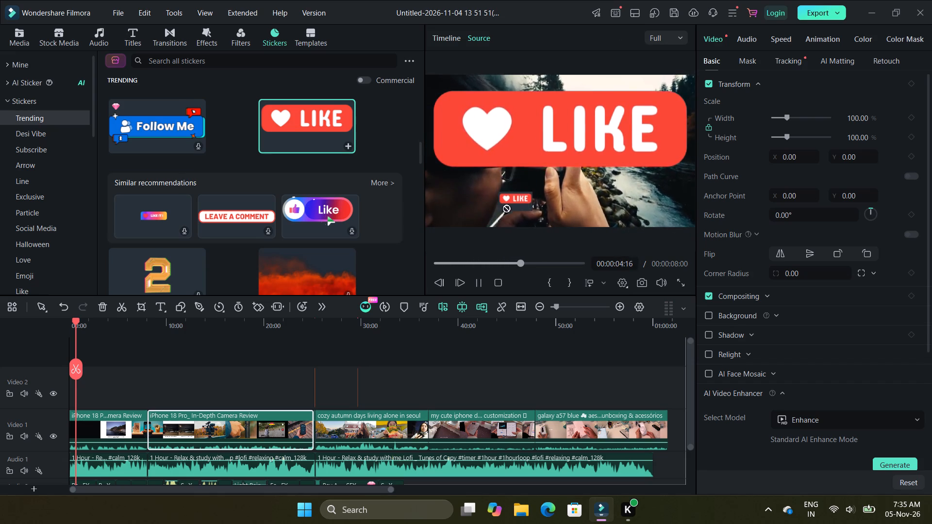
drag(499, 201, 498, 202)
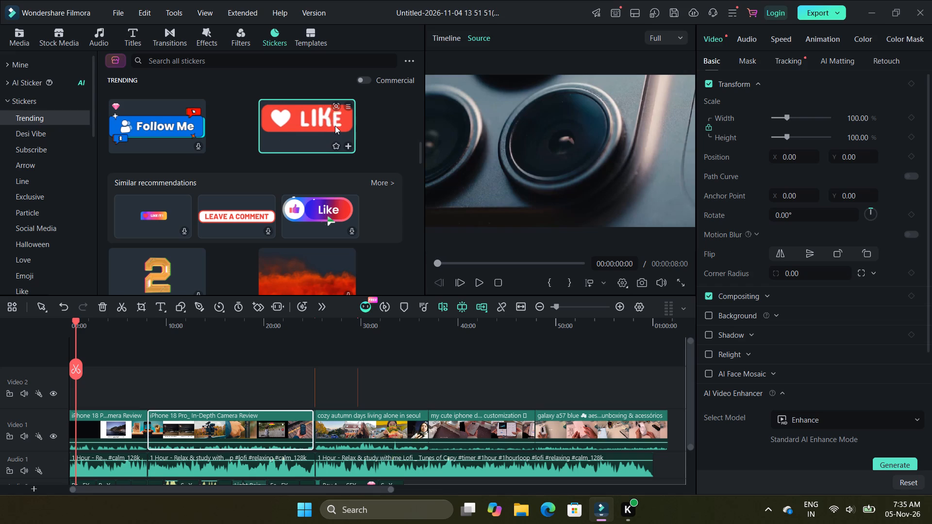
drag(335, 126, 117, 387)
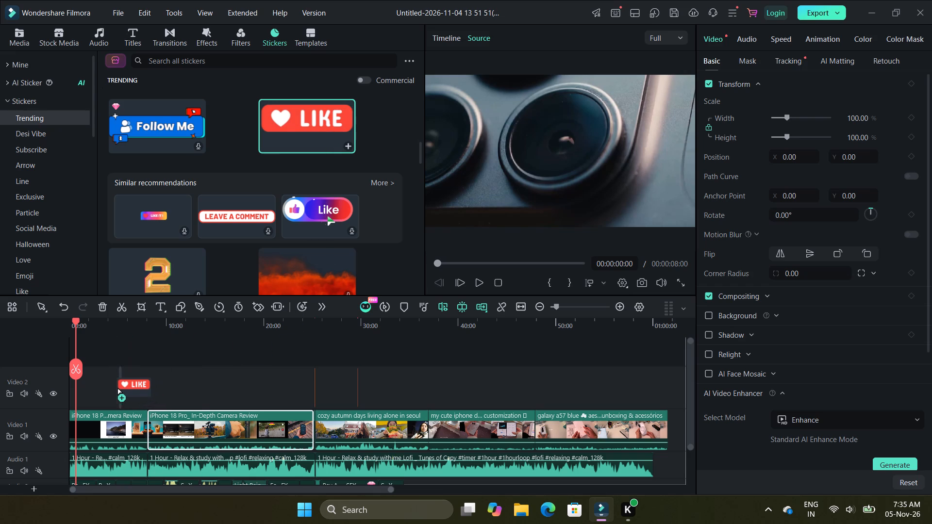
drag(117, 387, 109, 387)
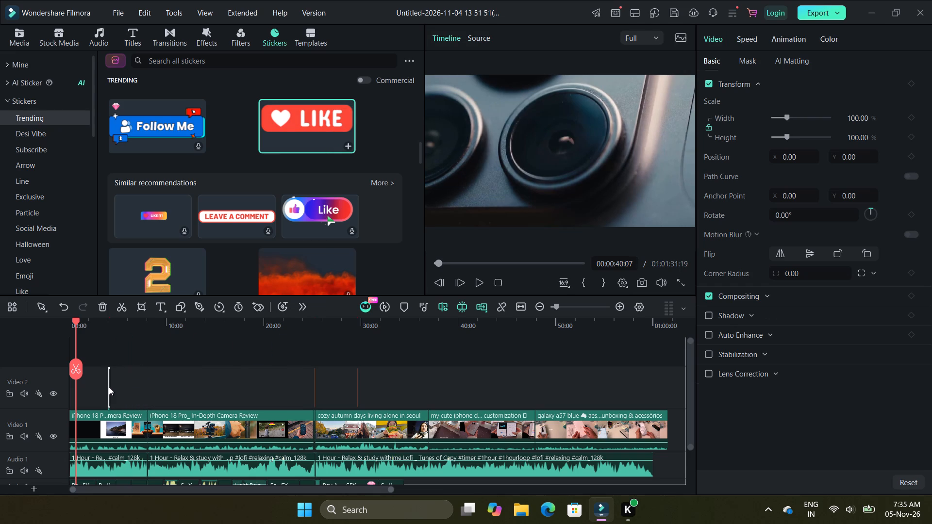
Move the LIKE sticker on the Video 2 track to start at about 12:39.
drag(109, 387, 115, 387)
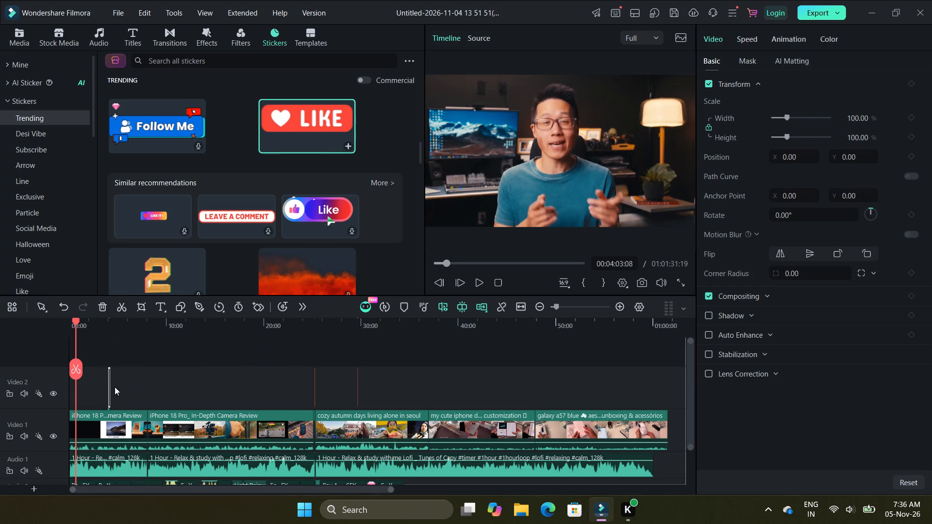
drag(115, 387, 158, 393)
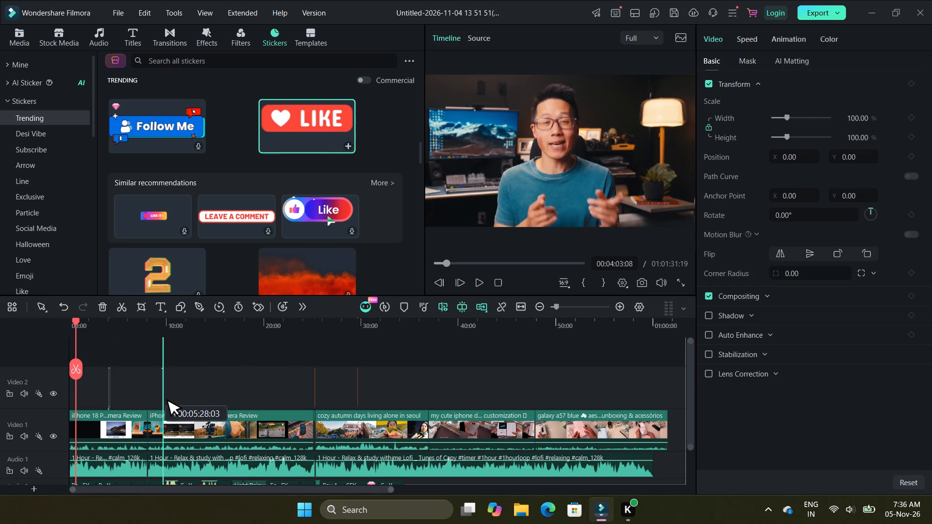
drag(158, 393, 161, 360)
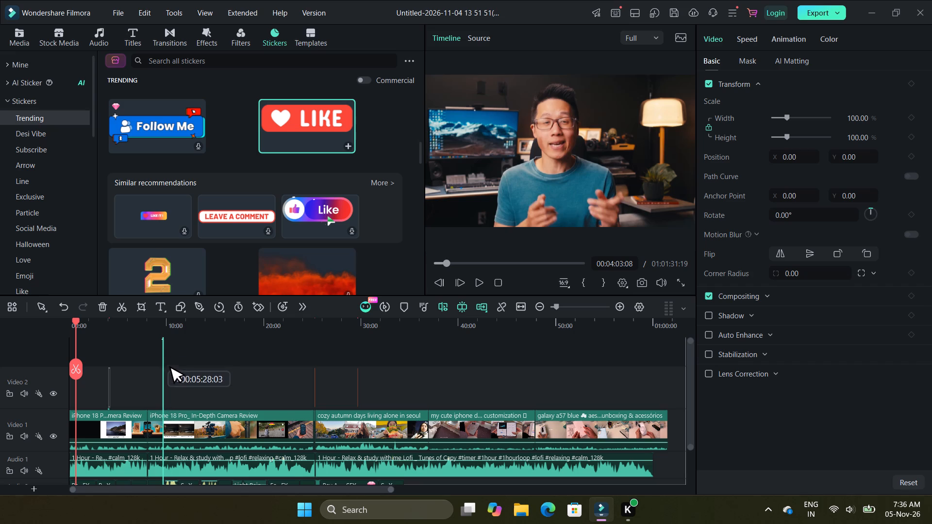
drag(161, 360, 192, 374)
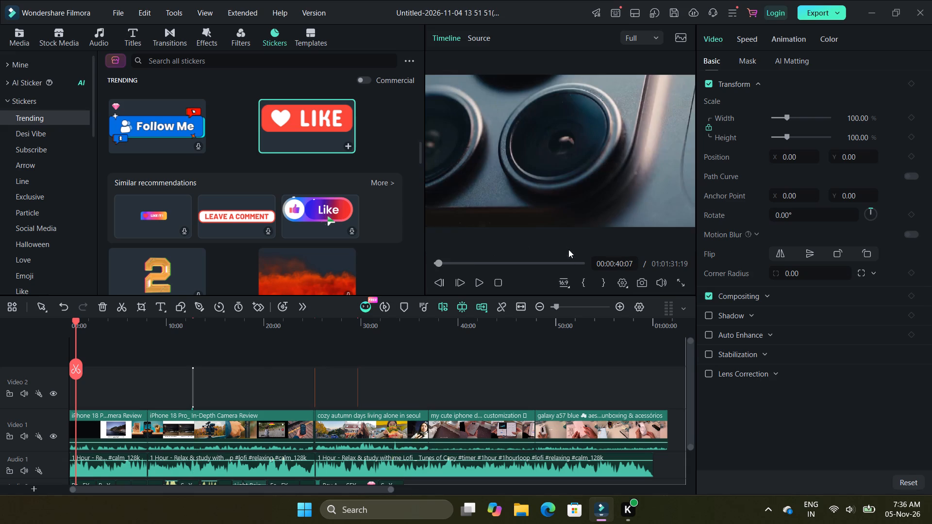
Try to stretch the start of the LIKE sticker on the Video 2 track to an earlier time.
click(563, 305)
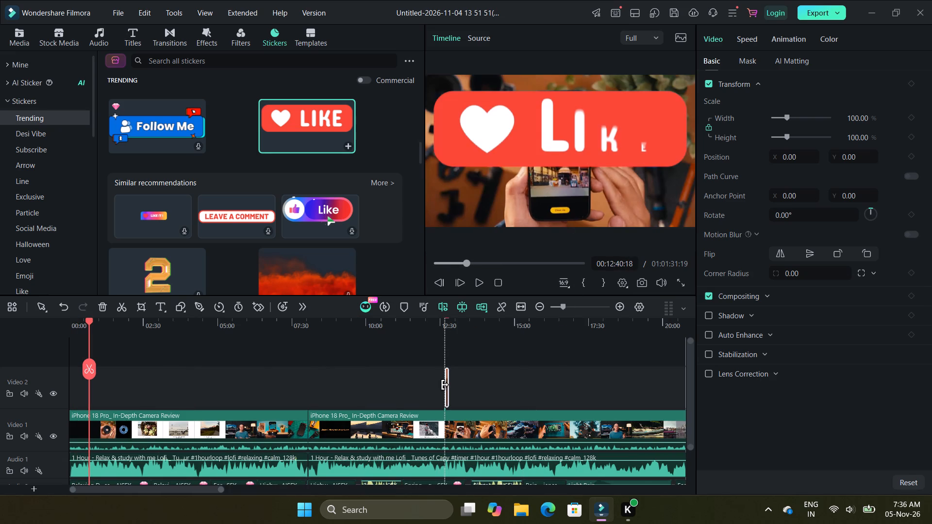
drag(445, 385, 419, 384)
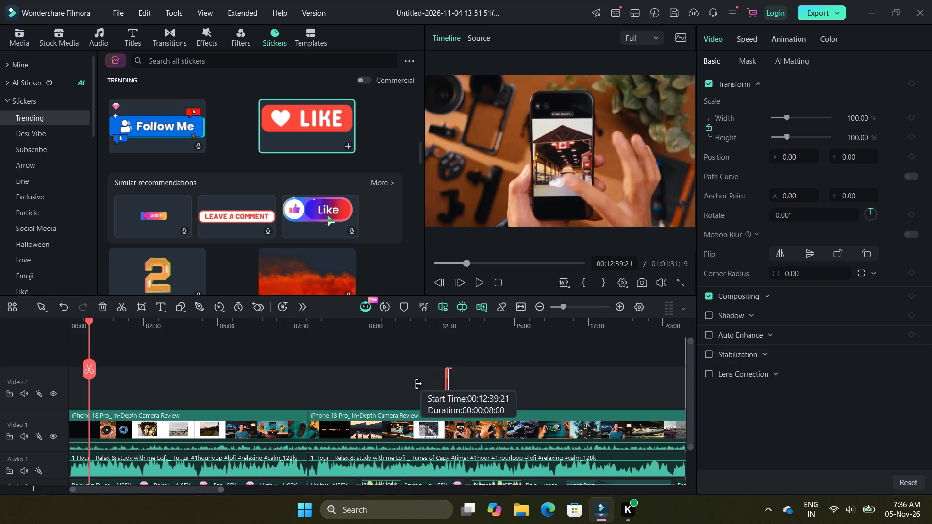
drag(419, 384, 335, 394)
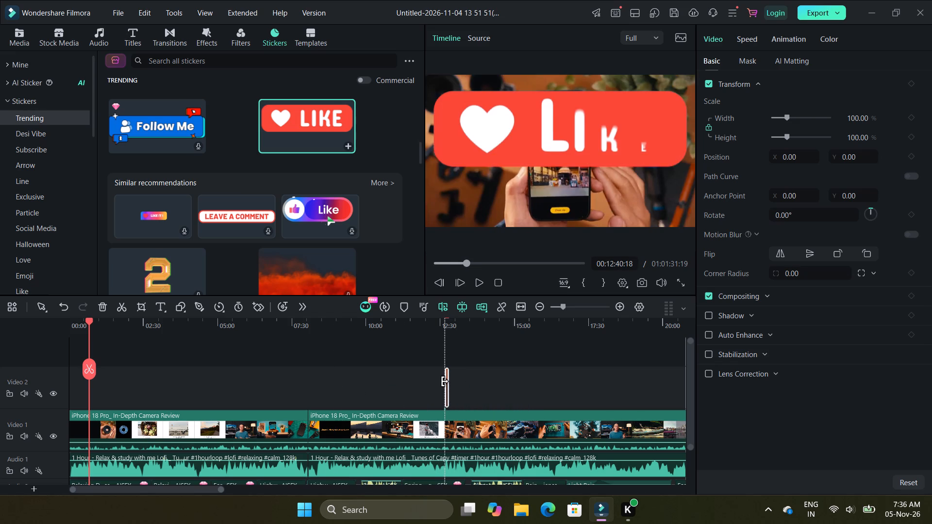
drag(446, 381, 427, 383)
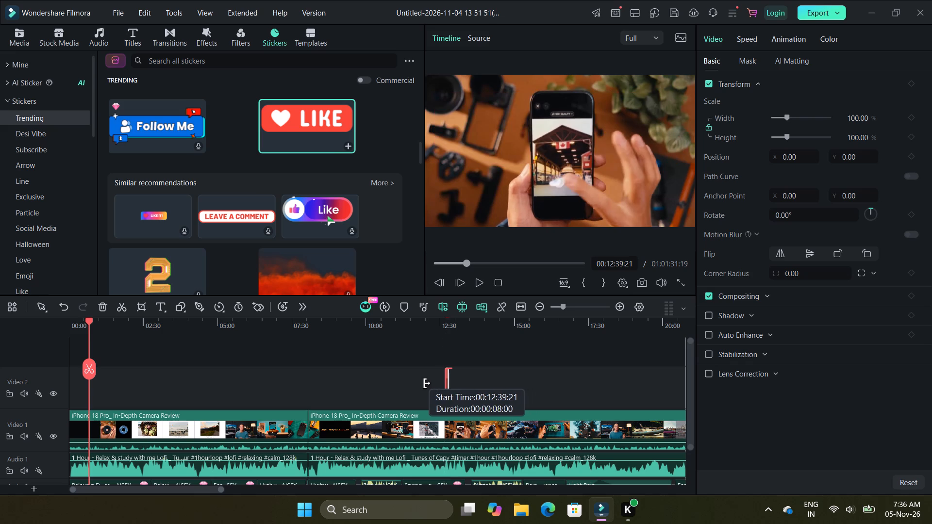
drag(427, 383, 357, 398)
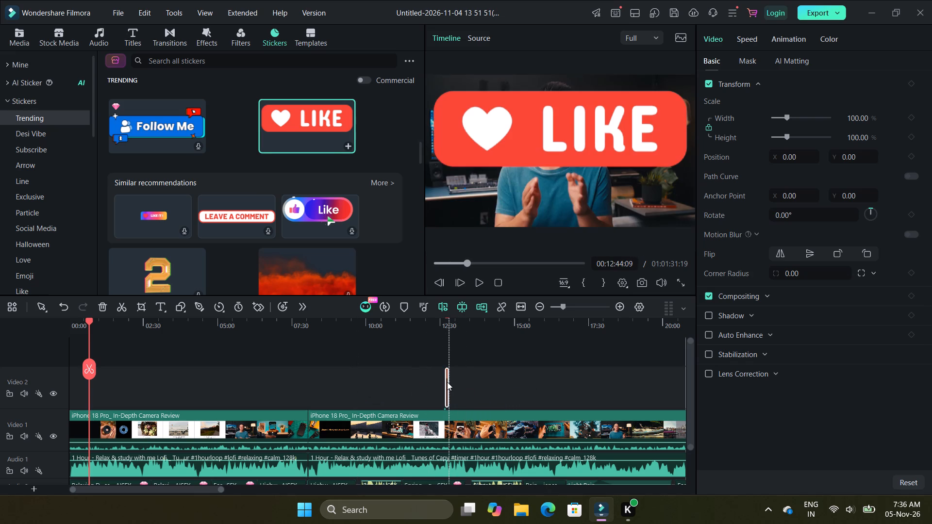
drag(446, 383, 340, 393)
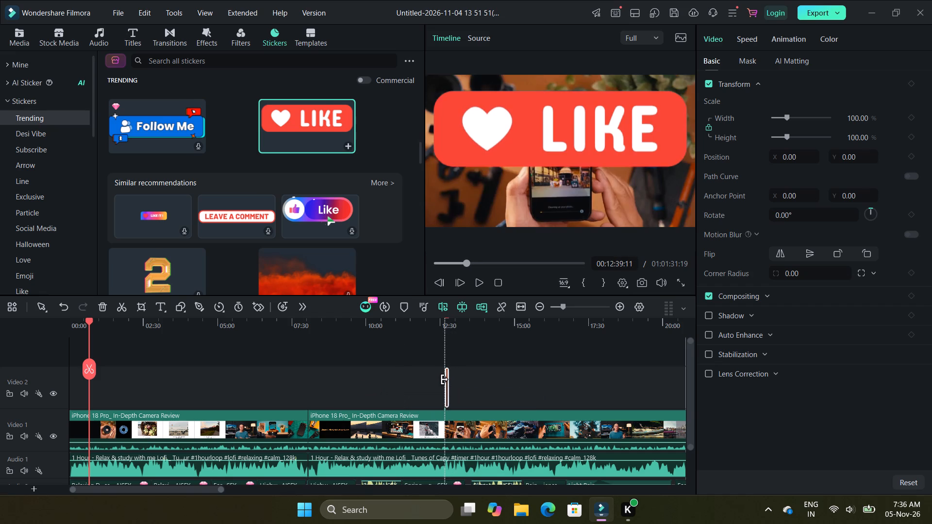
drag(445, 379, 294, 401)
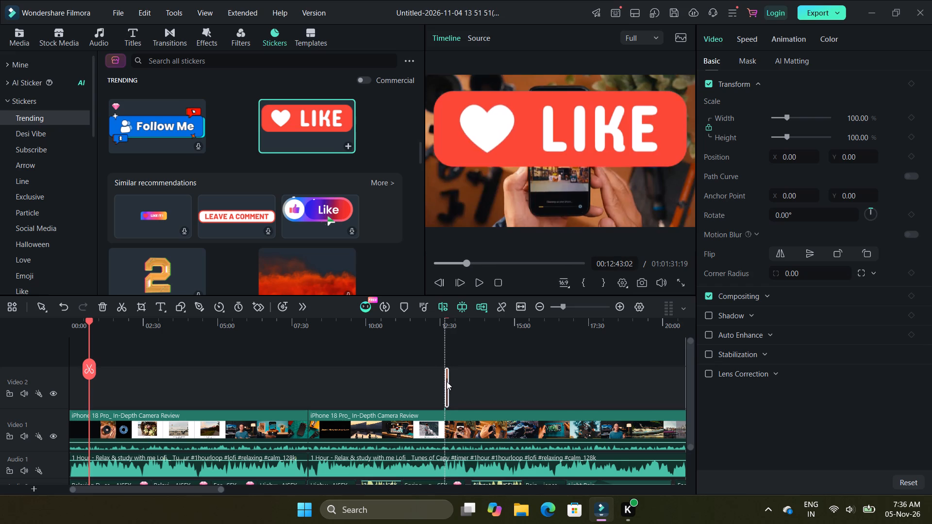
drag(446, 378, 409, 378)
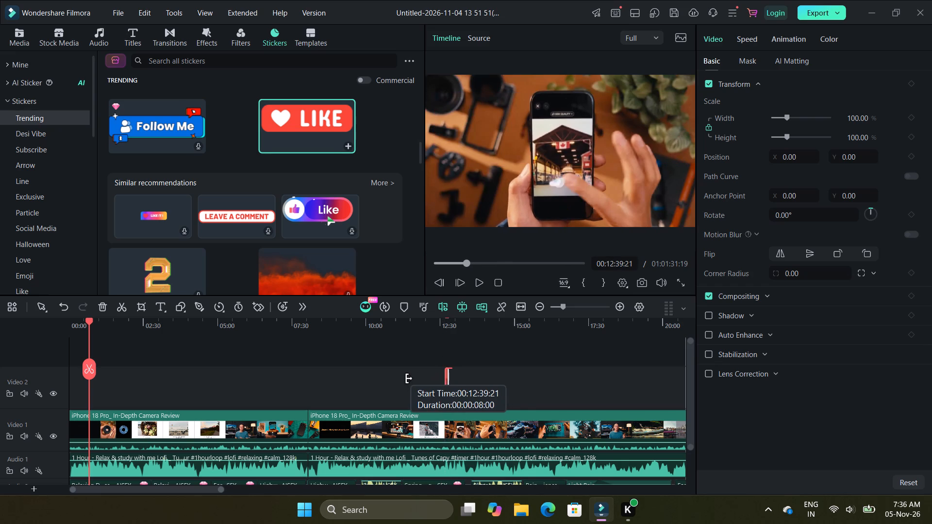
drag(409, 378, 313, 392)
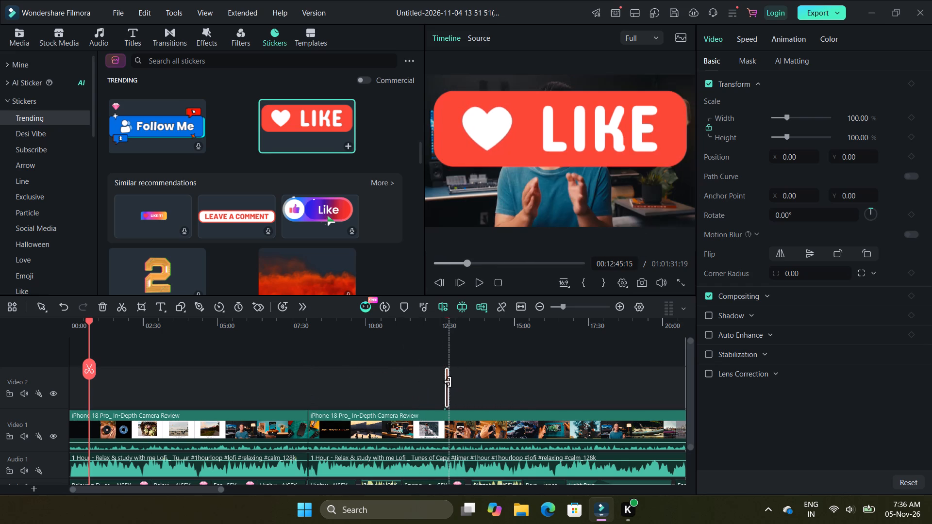
Extend the end of the LIKE sticker on the Video 2 track to about 1:07:56.
drag(448, 382, 460, 382)
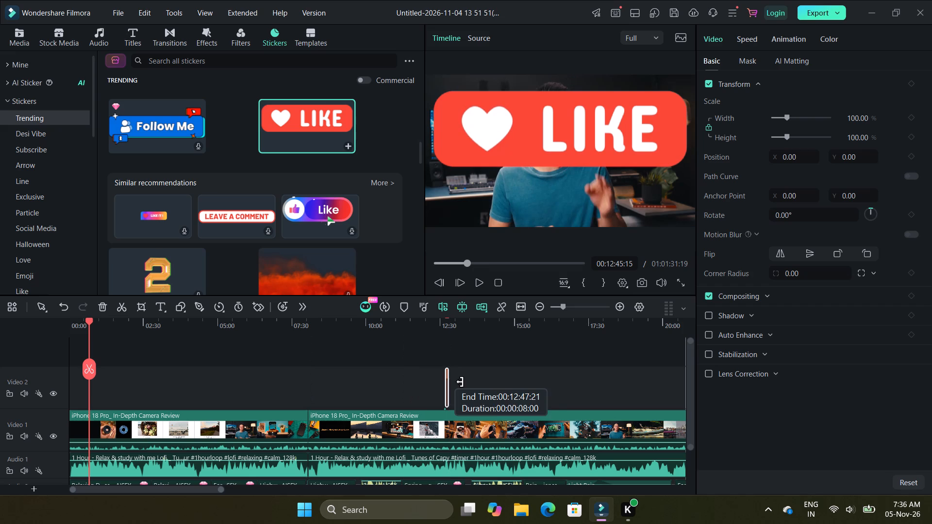
drag(460, 382, 644, 365)
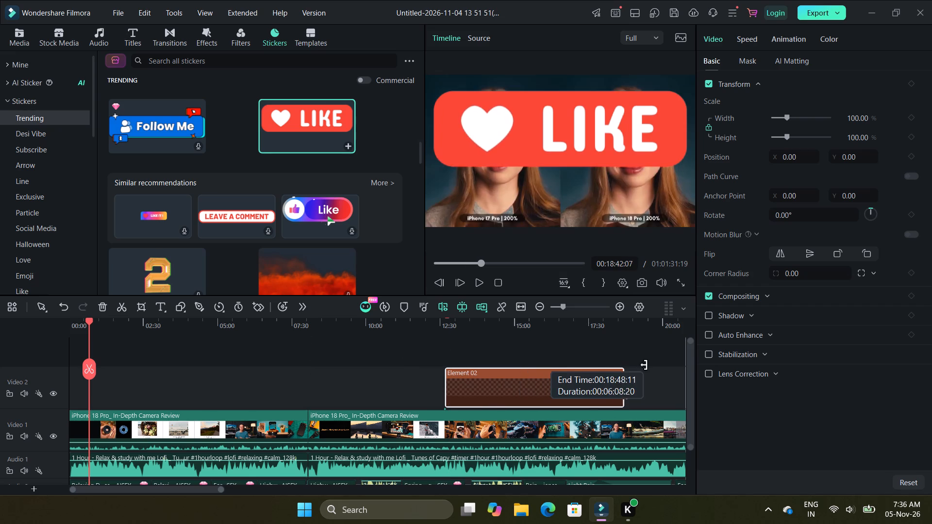
drag(644, 365, 696, 367)
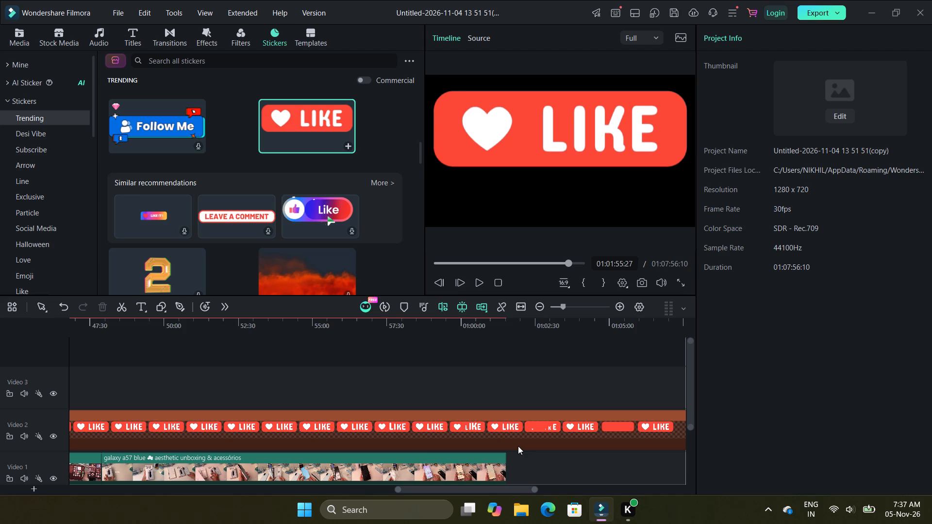
Duplicate the extended LIKE sticker clip at the playhead near the beginning of the timeline.
click(517, 437)
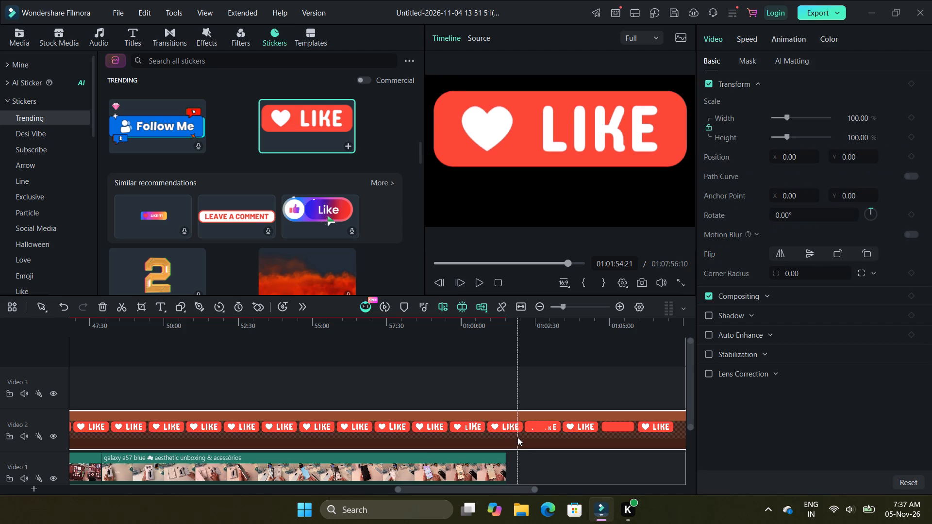
click(517, 437)
click(517, 437)
click(520, 425)
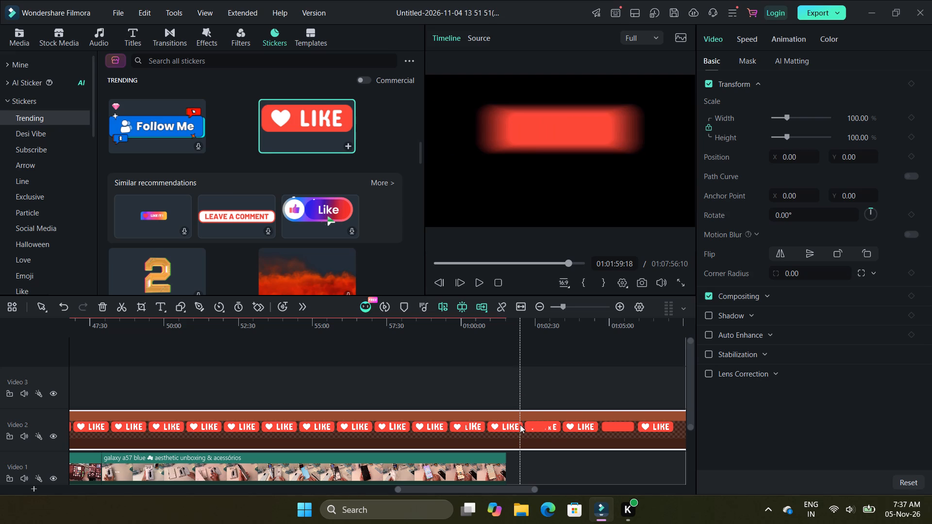
key(ctrl+d)
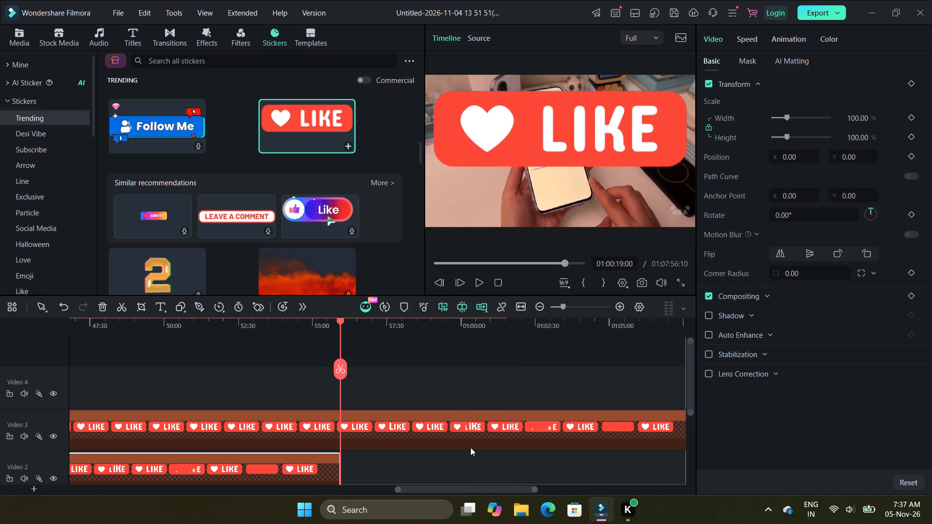
Delete the LIKE sticker clip that starts at about 12:39 on the Video 3 track.
click(443, 262)
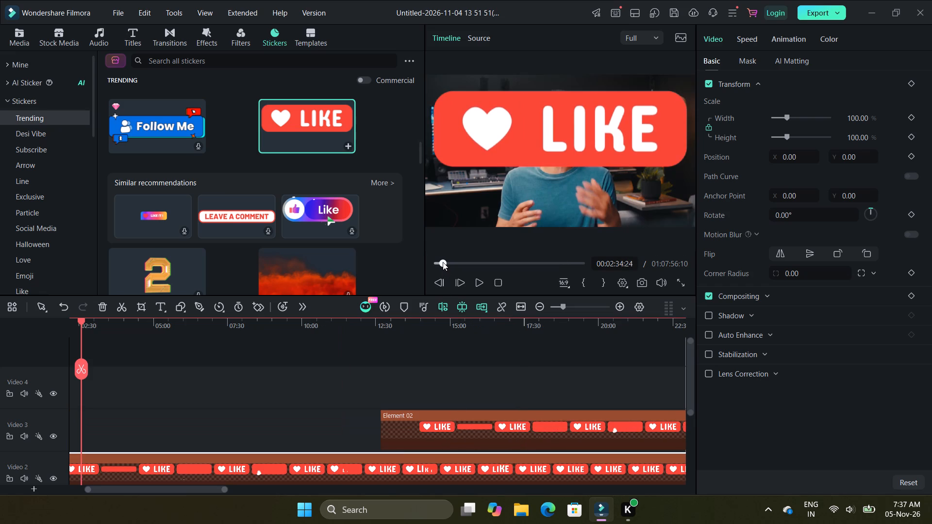
click(433, 263)
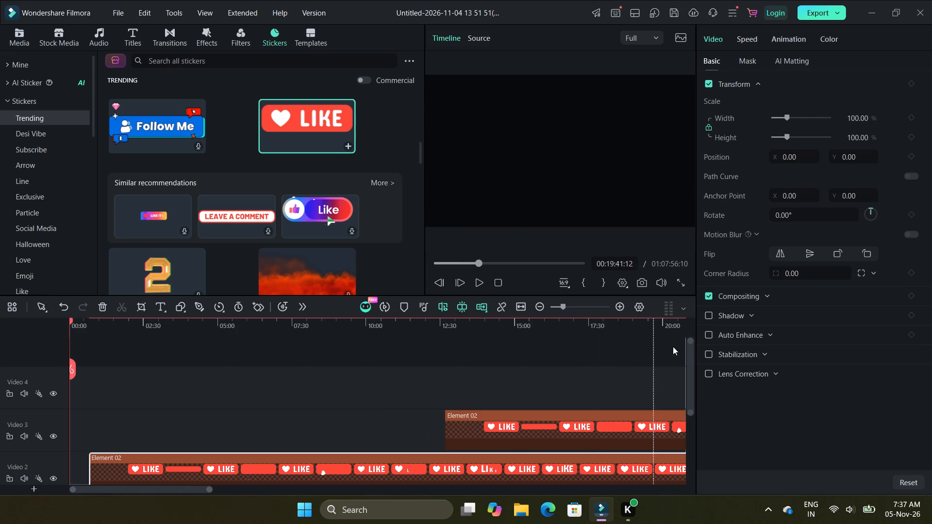
click(689, 335)
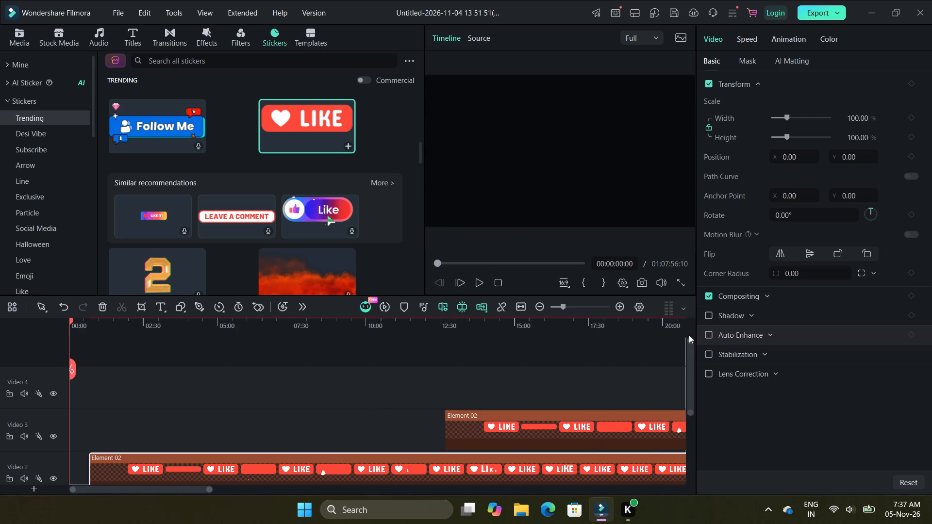
right_click(471, 429)
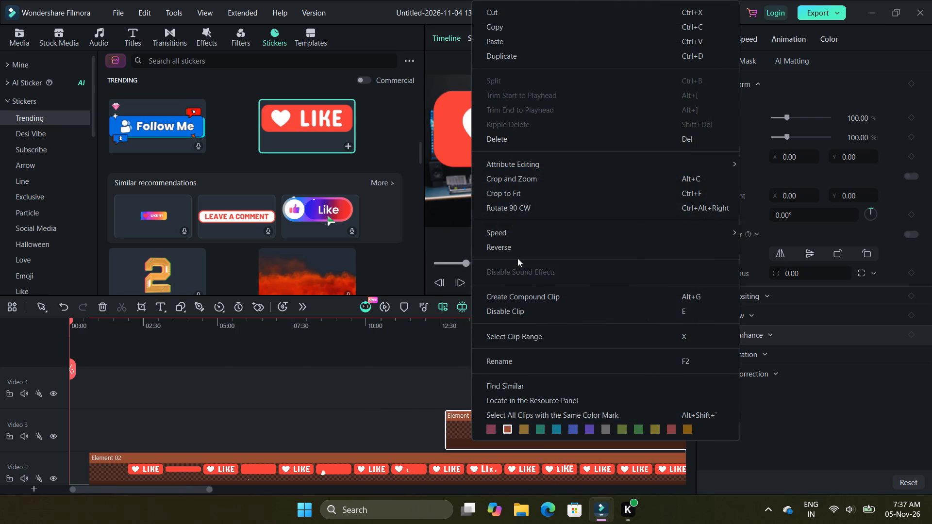
click(497, 136)
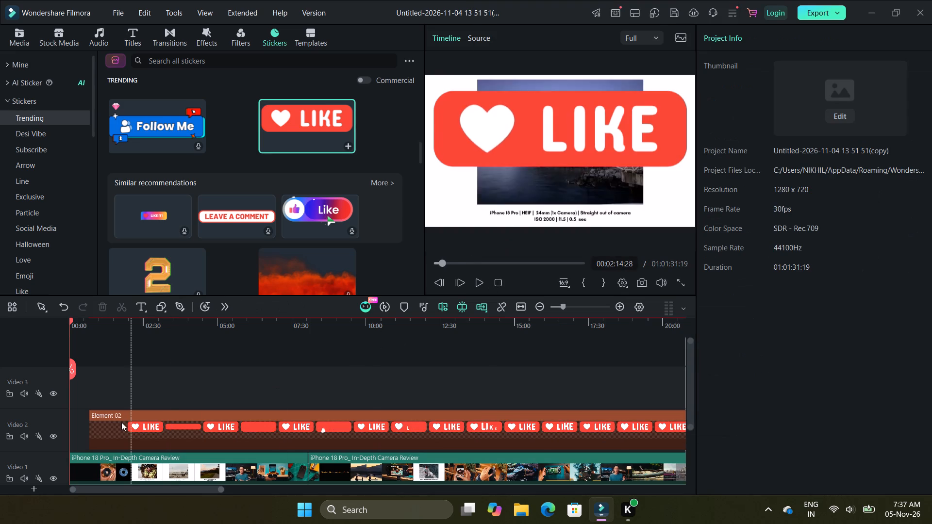
Move the LIKE sticker clip on the Video 2 track earlier so it starts at the beginning of the timeline.
drag(89, 421, 53, 424)
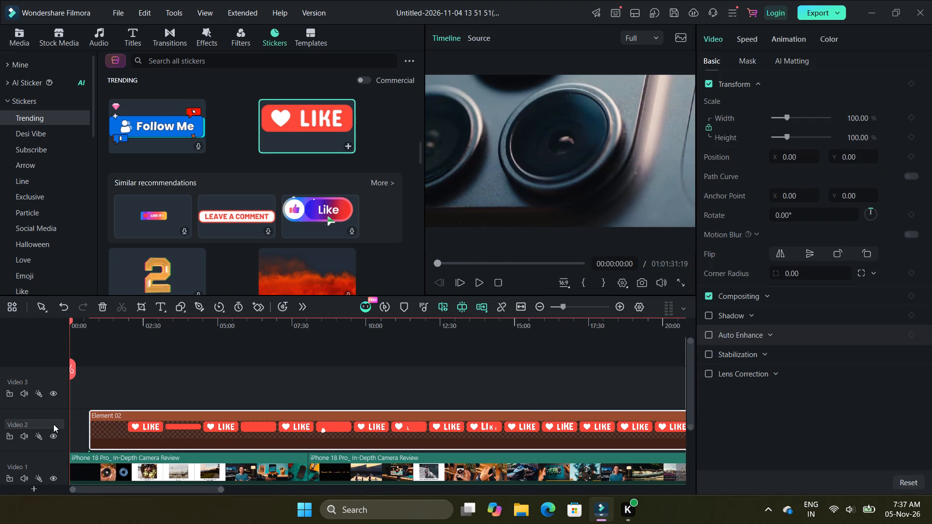
drag(187, 425, 138, 415)
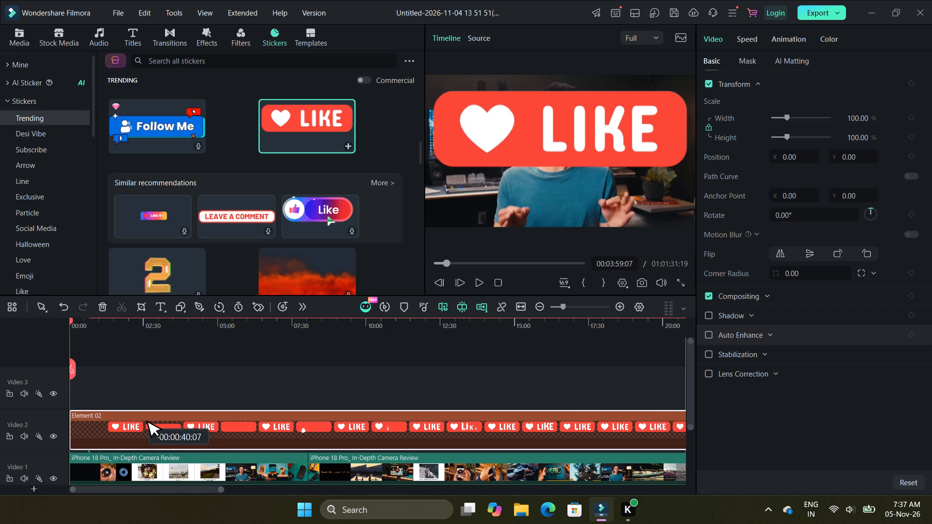
drag(138, 415, 121, 413)
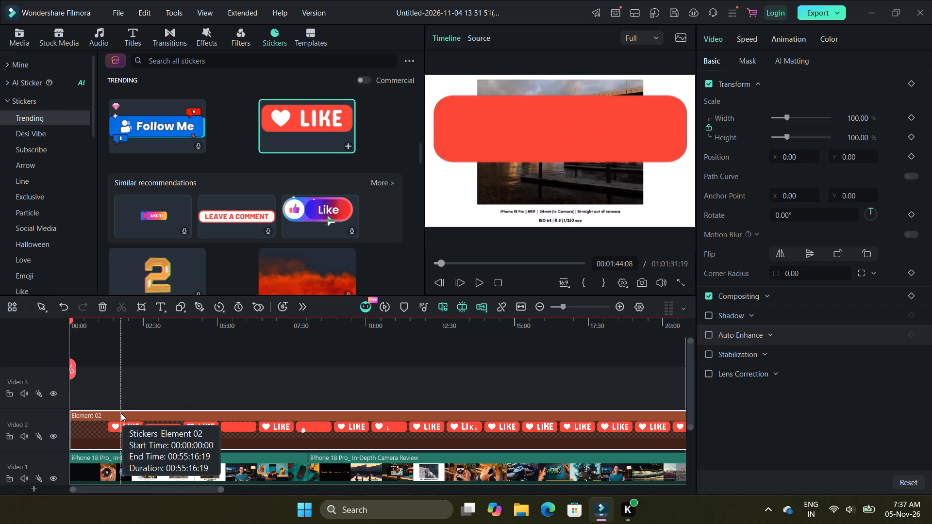
Play the project from the beginning to check the LIKE sticker over the video.
click(477, 278)
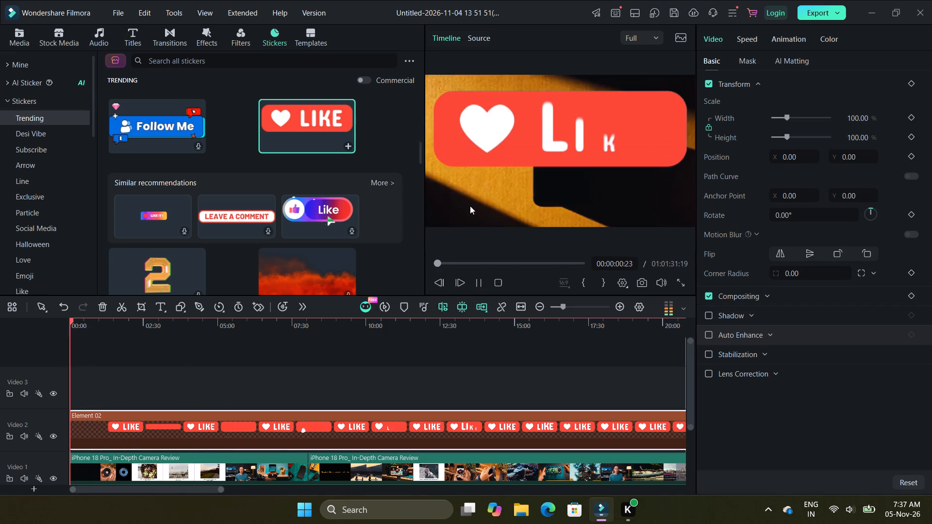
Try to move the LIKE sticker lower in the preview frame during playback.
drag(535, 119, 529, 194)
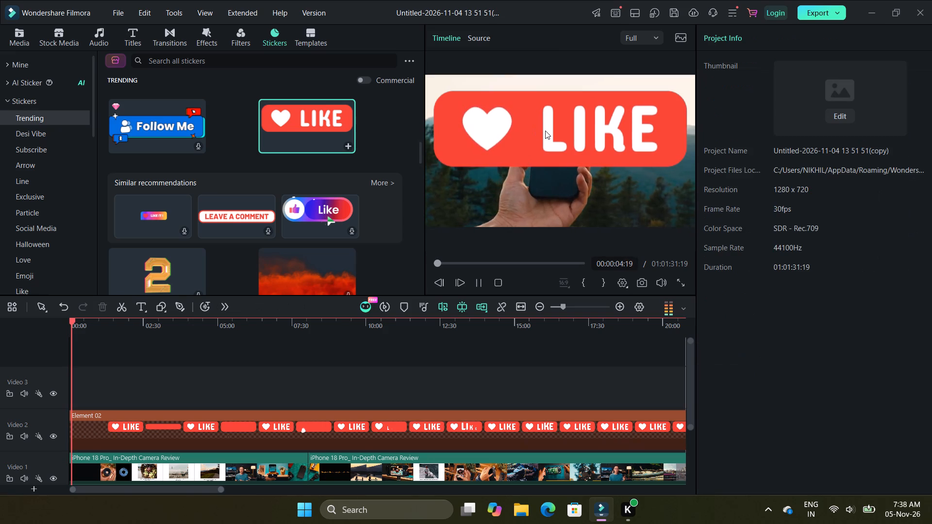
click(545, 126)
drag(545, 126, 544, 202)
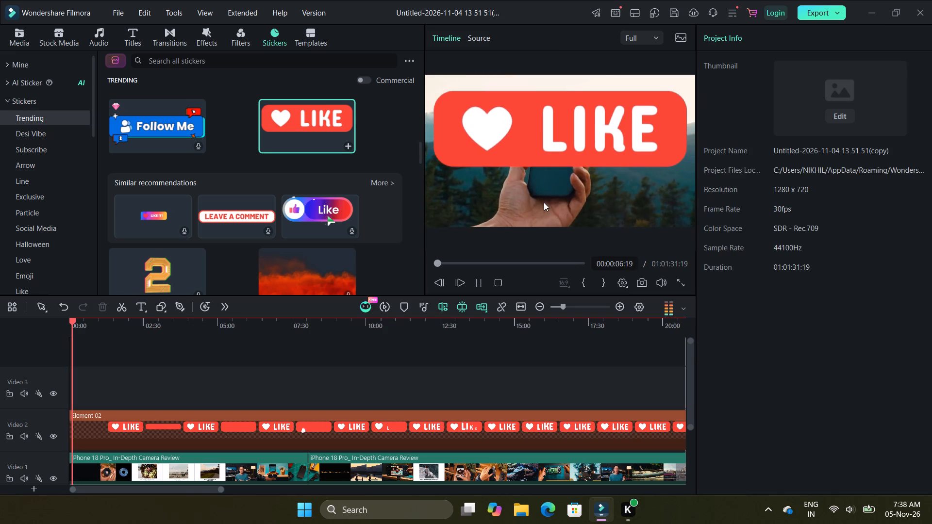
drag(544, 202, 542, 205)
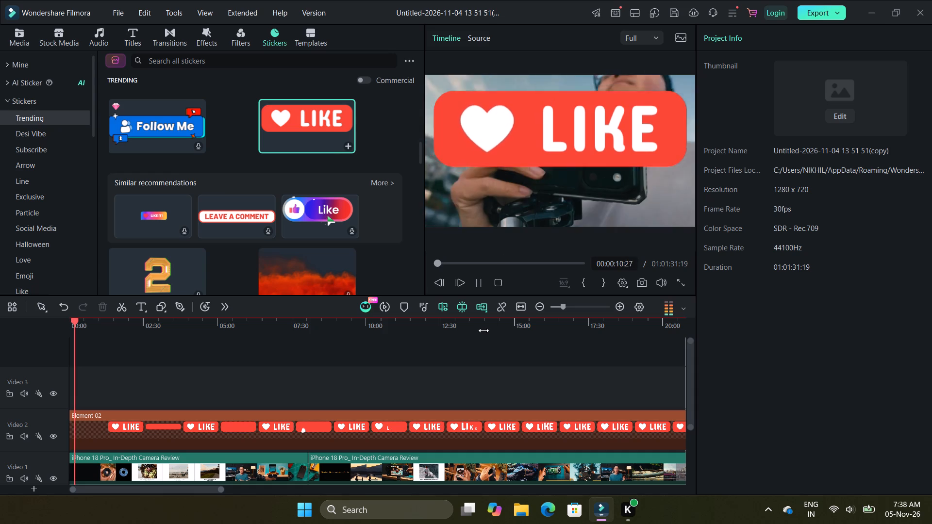
Bring the Audio 1 and Audio 2 tracks below the video tracks into view to examine them.
double_click(689, 334)
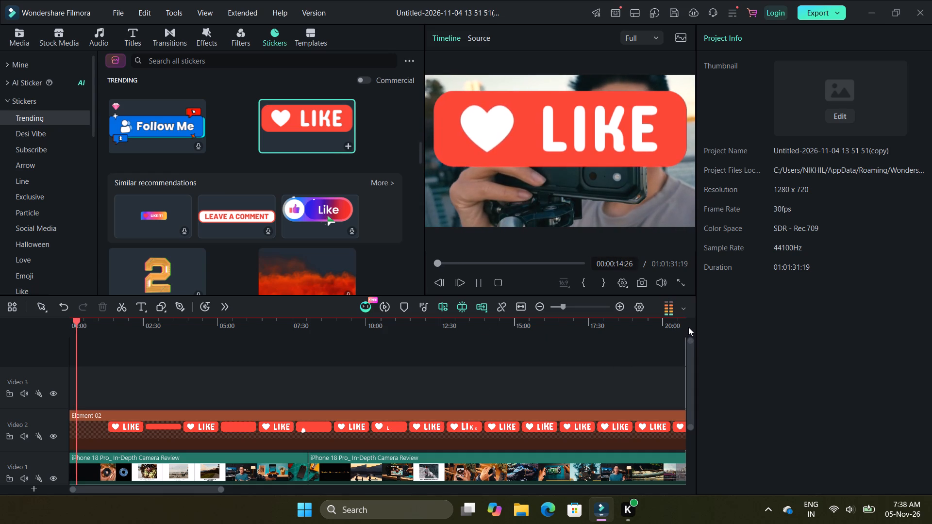
click(688, 327)
click(688, 327)
click(688, 327)
drag(688, 327, 689, 346)
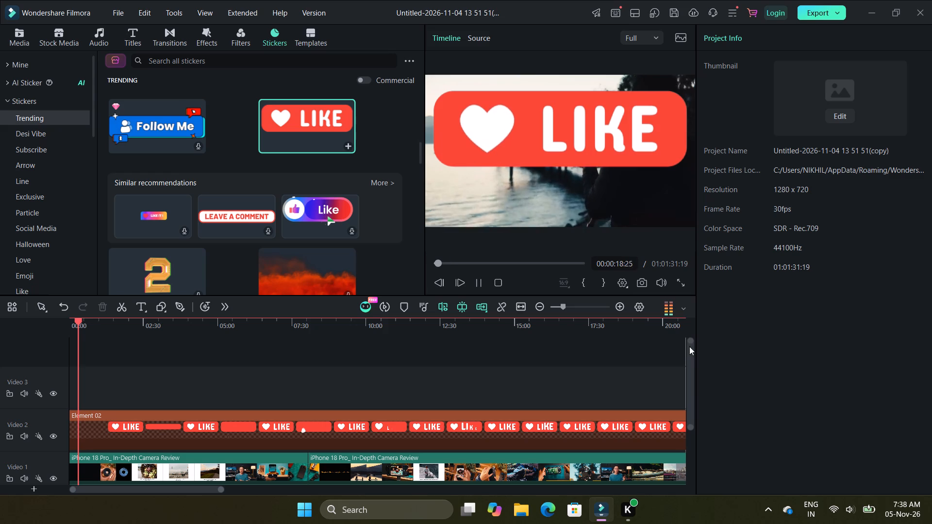
drag(689, 346, 691, 441)
click(691, 441)
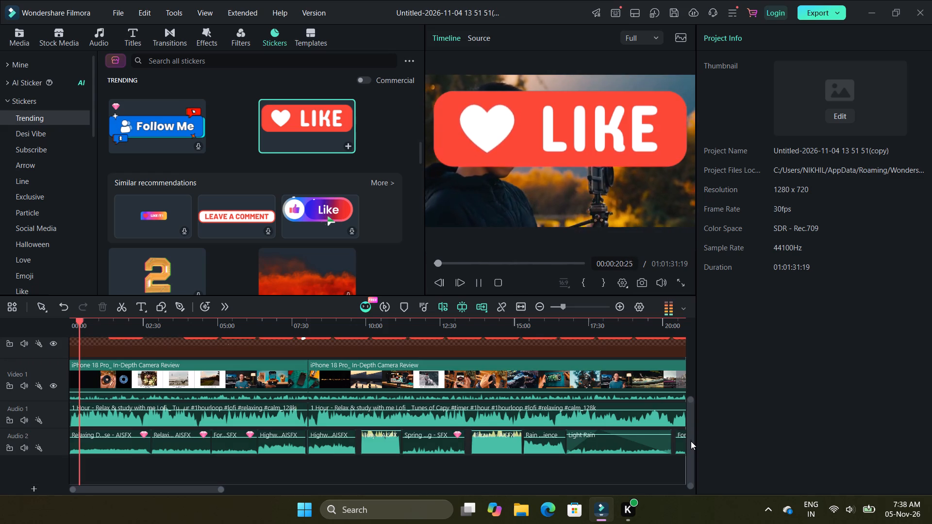
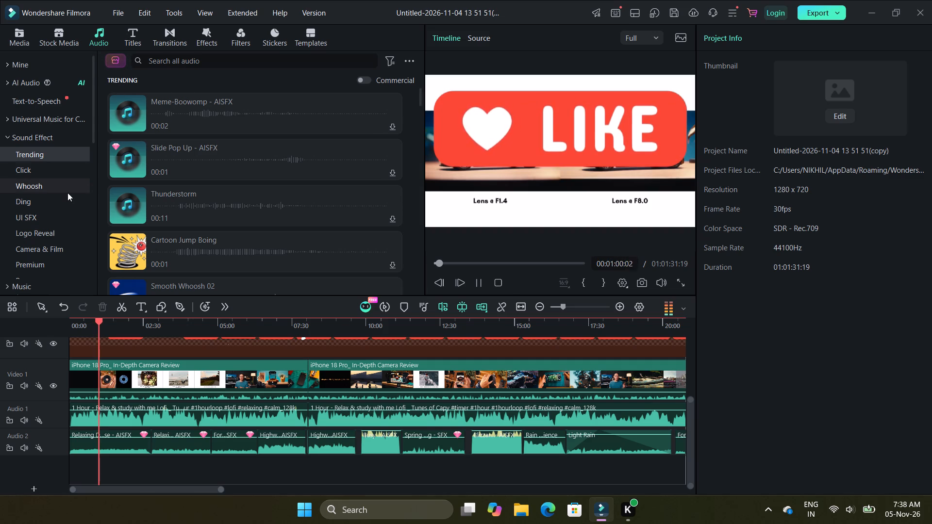
Add the Relaxing Deep Pink Noise sound effect from the ASMR category on a new audio track below Audio 2, near the timeline's start.
scroll(67, 193, down, 1)
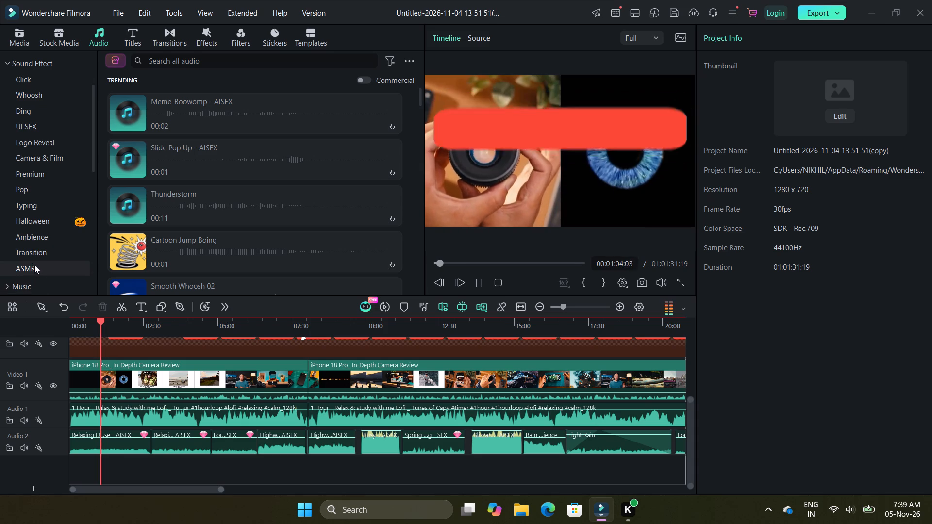
click(36, 269)
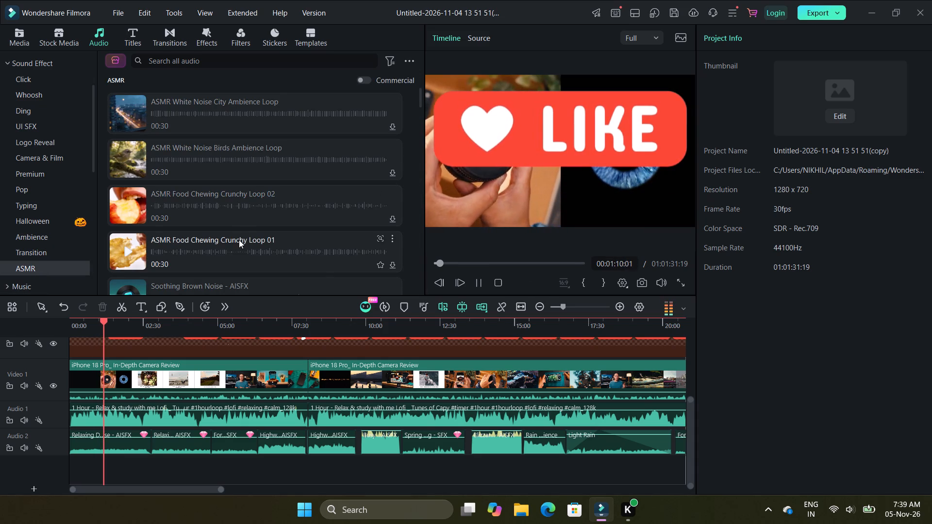
scroll(239, 240, down, 1)
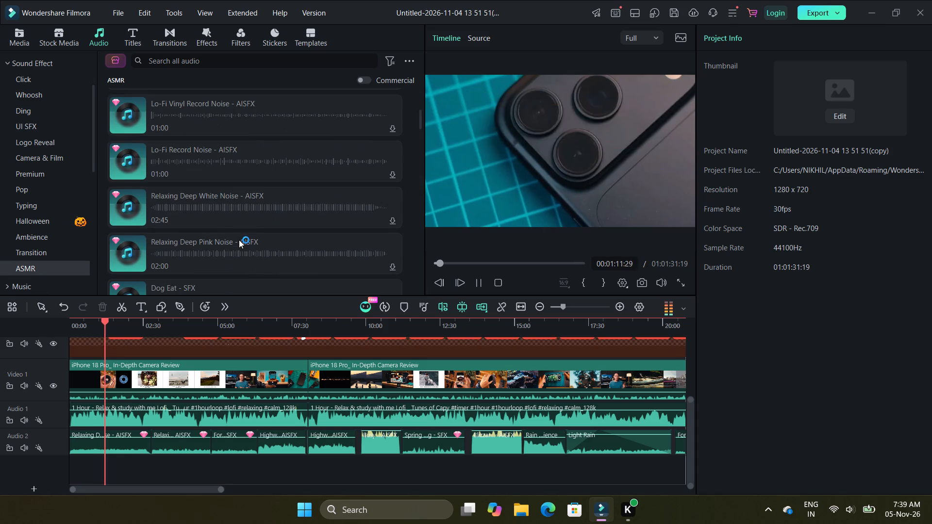
scroll(239, 240, down, 1)
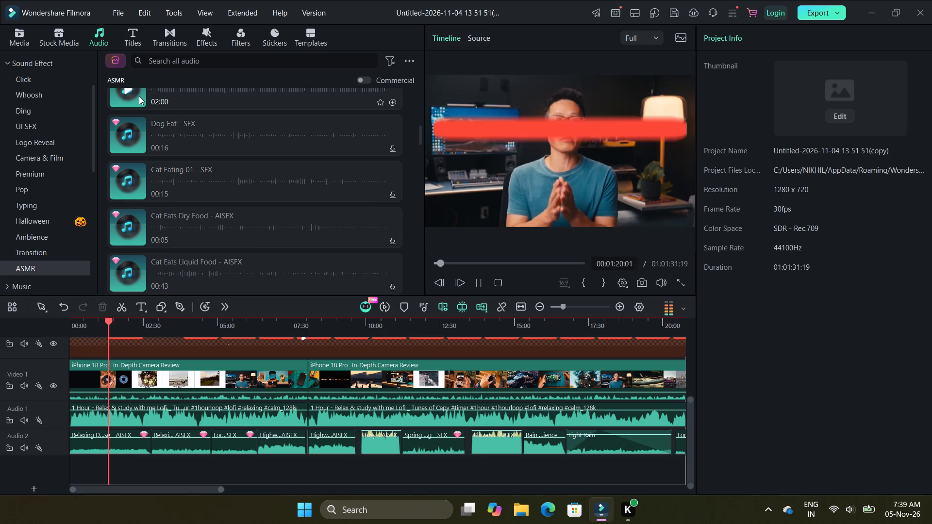
drag(139, 96, 106, 399)
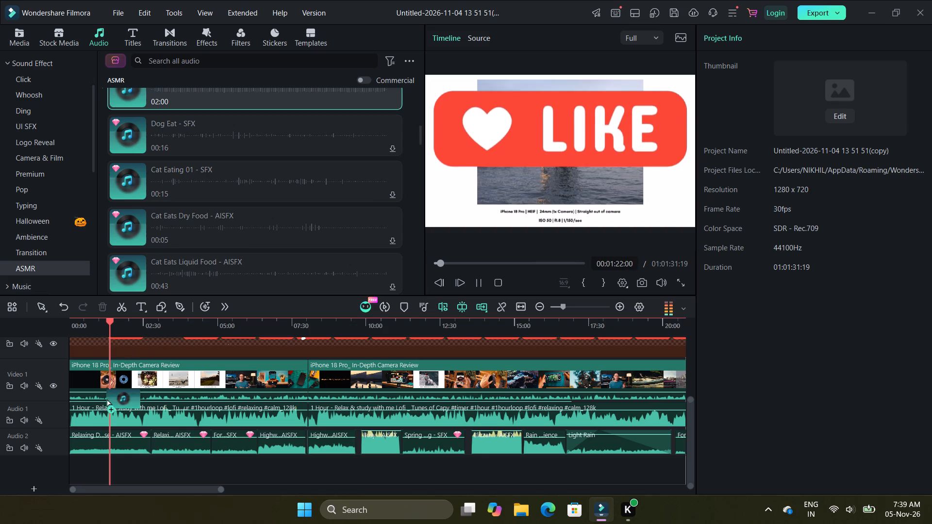
drag(106, 399, 71, 469)
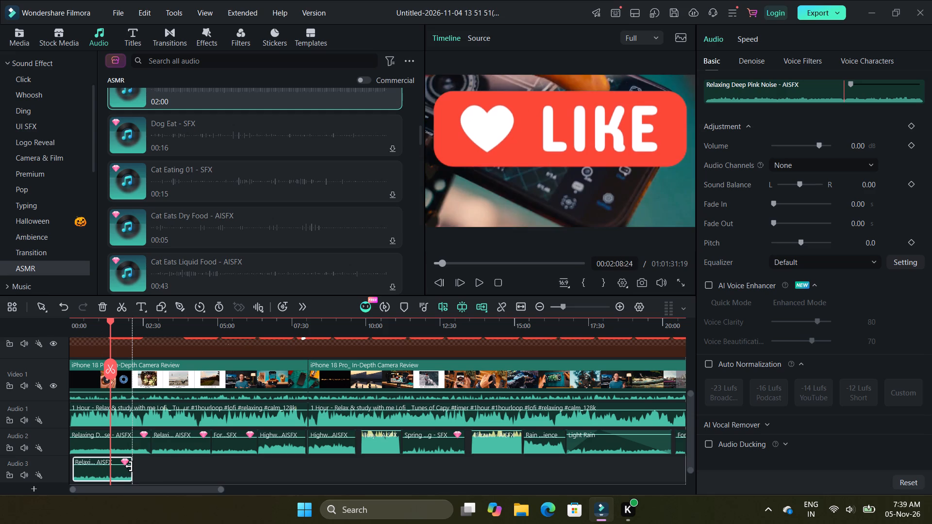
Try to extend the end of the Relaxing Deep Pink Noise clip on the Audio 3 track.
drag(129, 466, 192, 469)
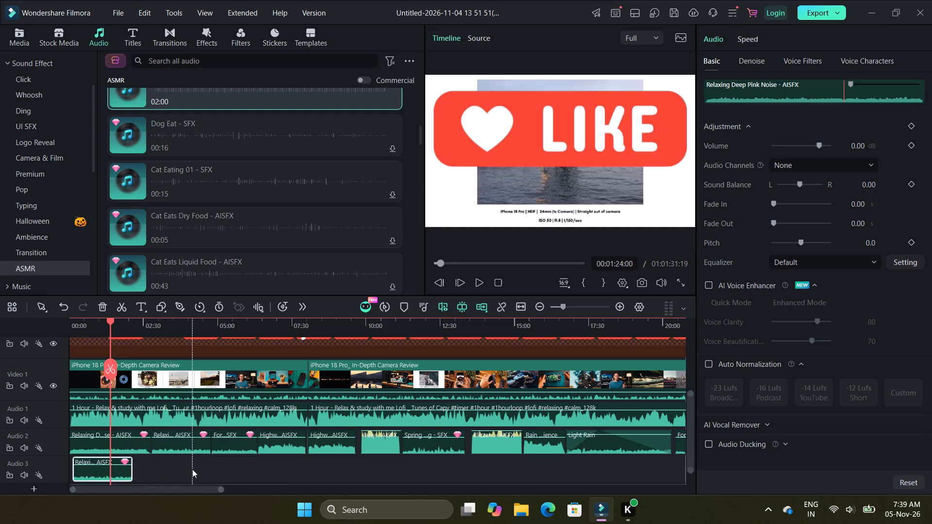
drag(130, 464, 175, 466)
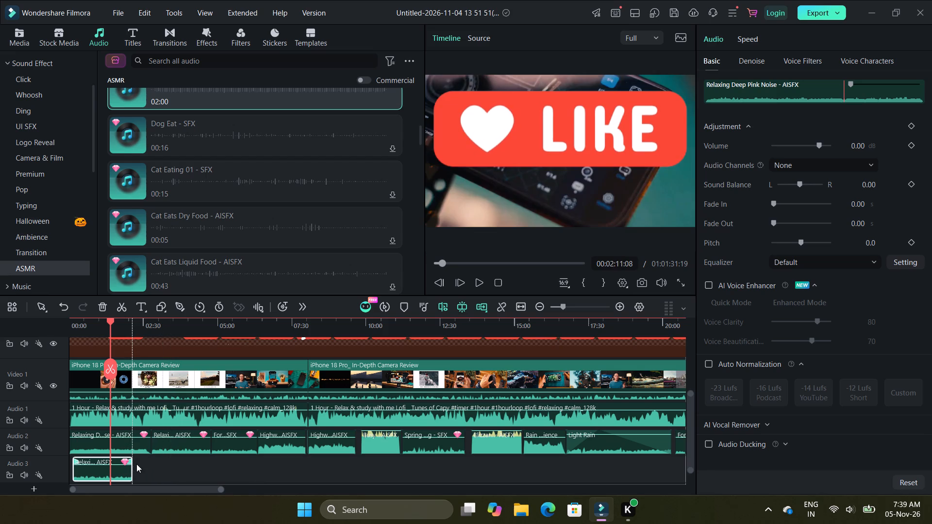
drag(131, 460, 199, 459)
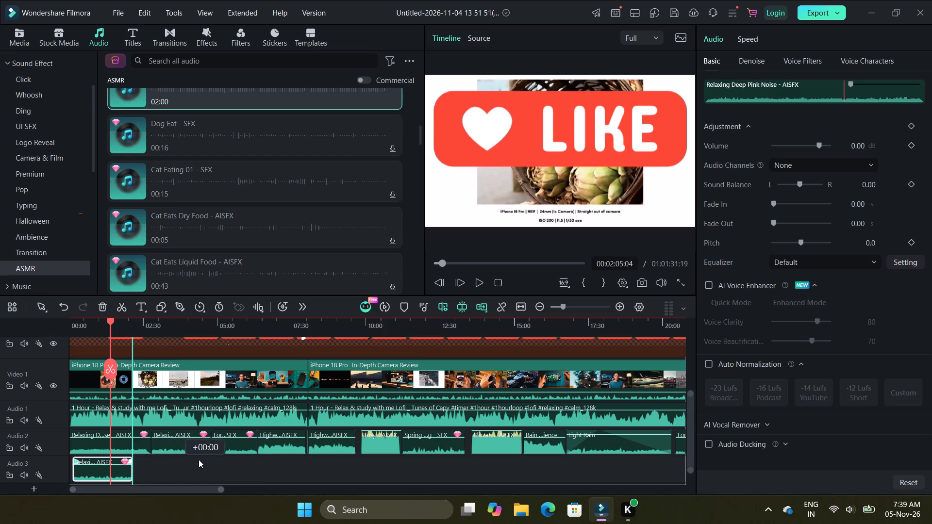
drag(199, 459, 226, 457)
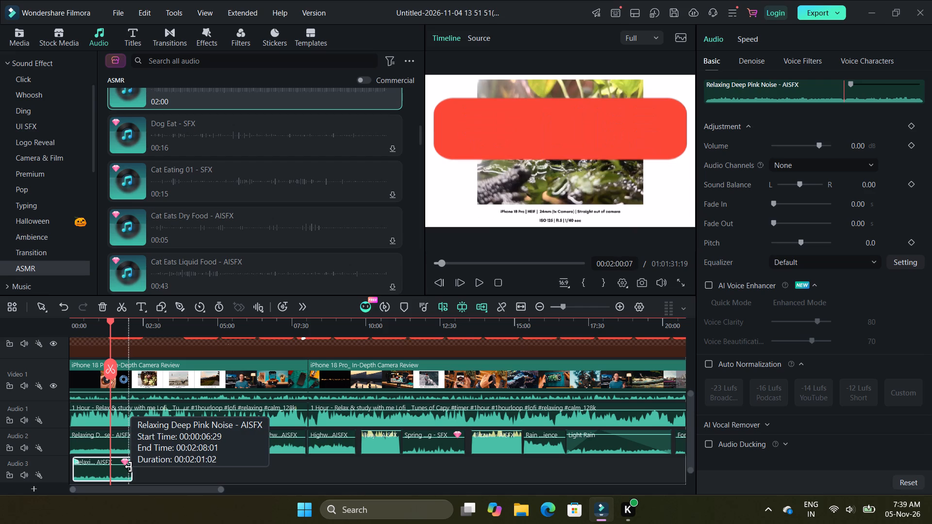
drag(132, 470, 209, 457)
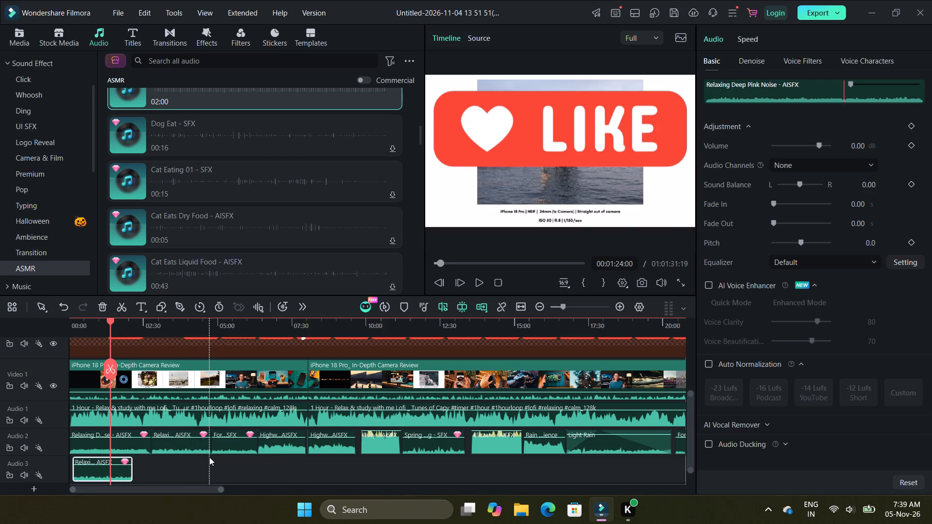
Add the Spring Forest Ambience-Birds Chirping sound effect to the Audio 3 track, just after the Relaxing Deep Pink Noise clip.
scroll(219, 266, down, 4)
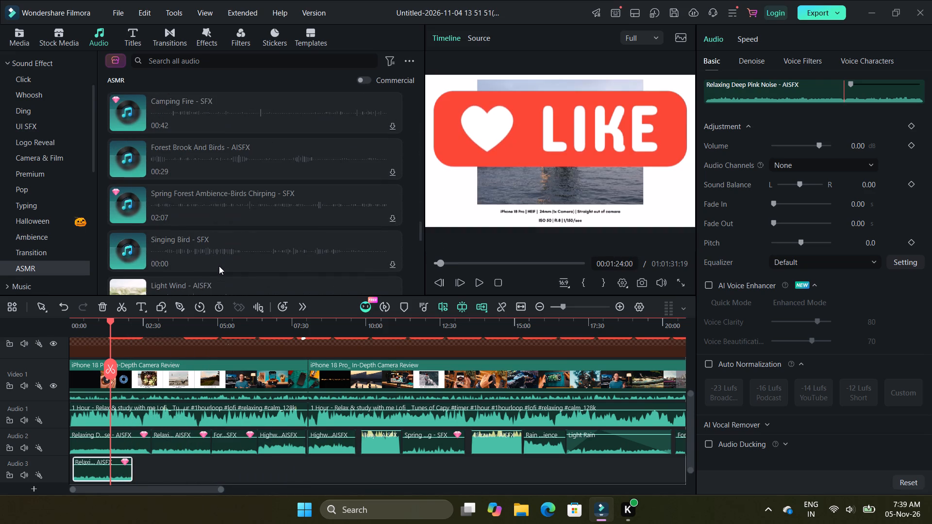
scroll(219, 266, down, 1)
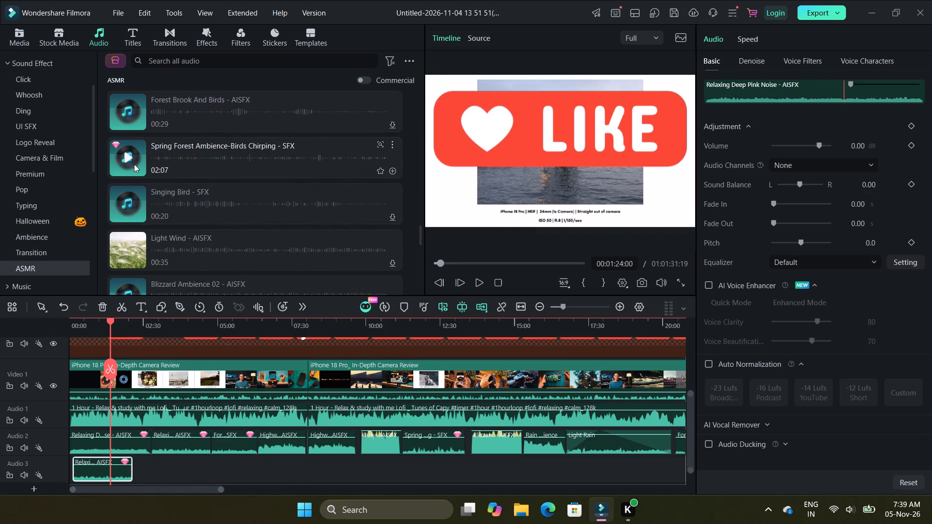
drag(134, 164, 146, 449)
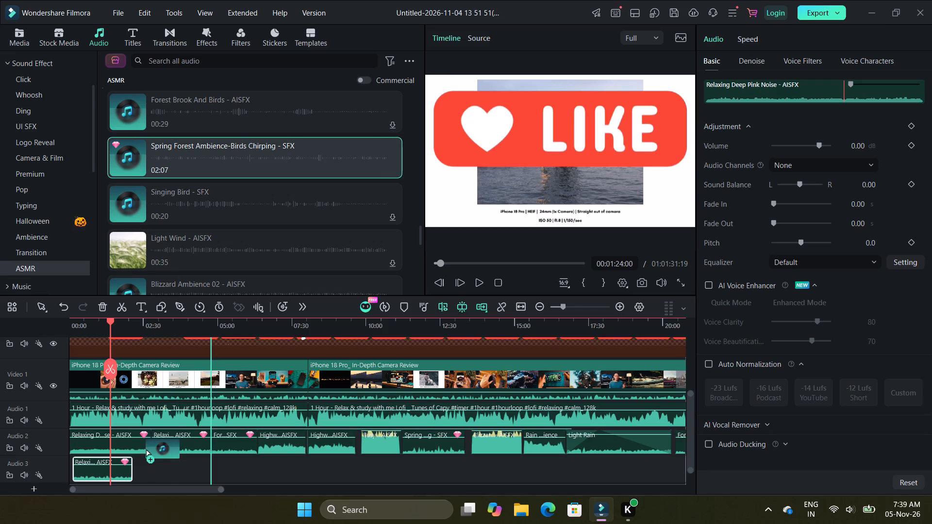
drag(146, 449, 137, 466)
click(172, 227)
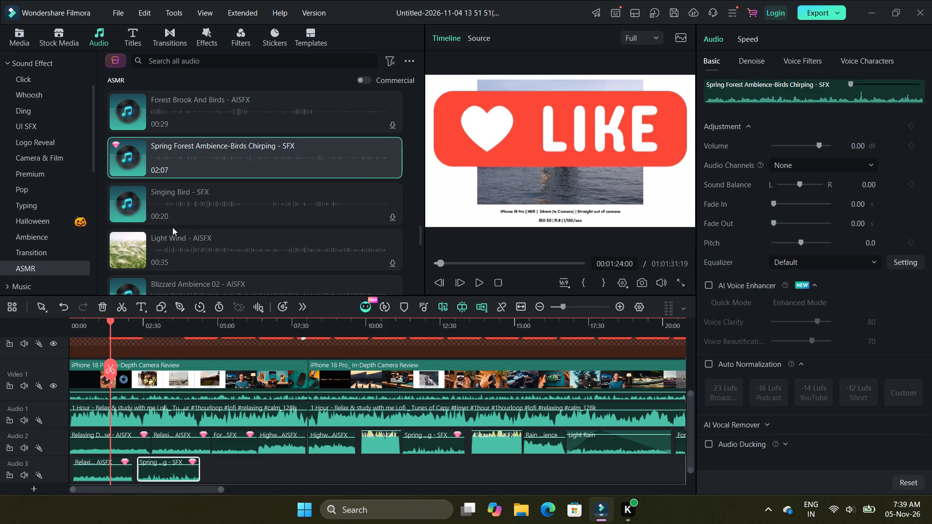
Preview the Puja track from the Trending music and add it to Audio 3 directly after the Spring Forest Ambience clip.
click(36, 286)
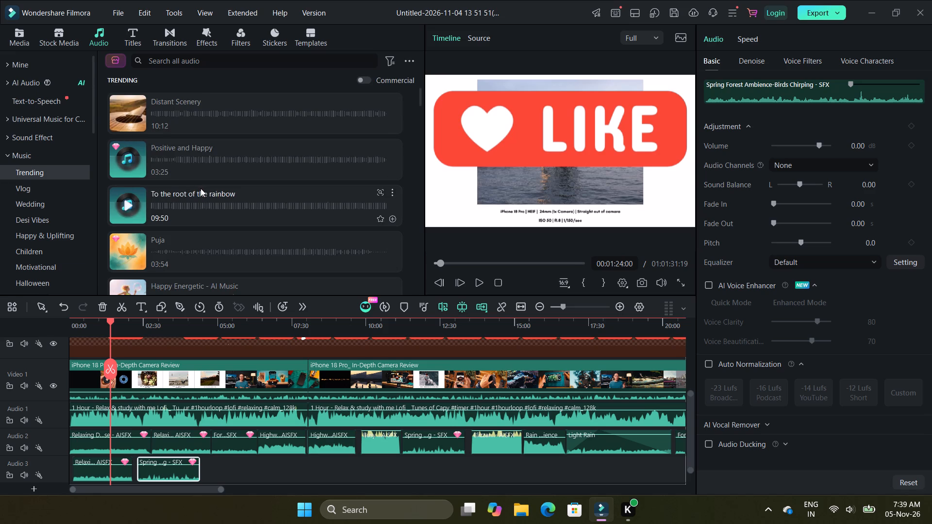
click(127, 249)
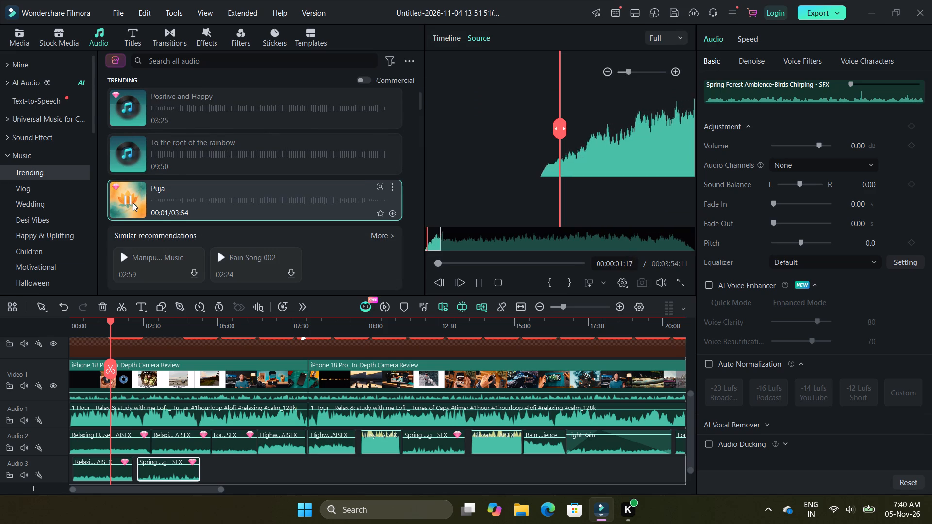
drag(133, 202, 144, 238)
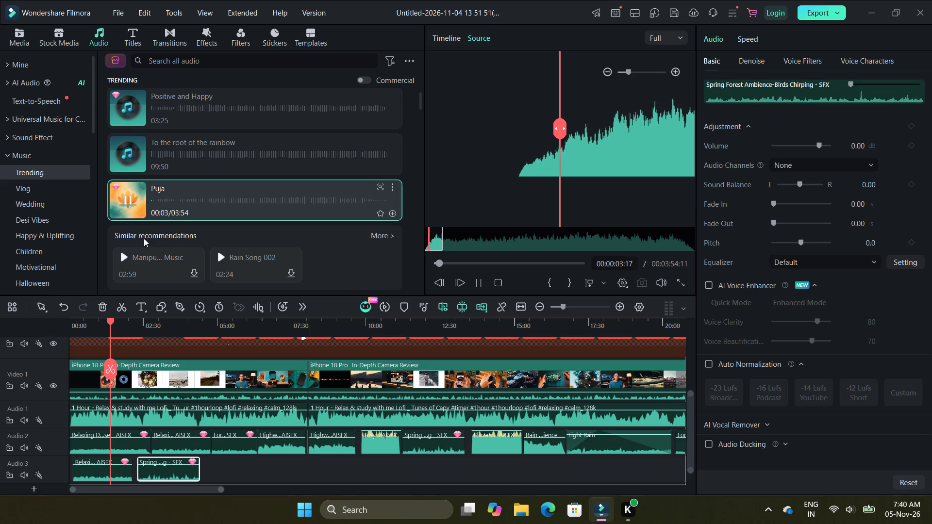
drag(144, 238, 201, 468)
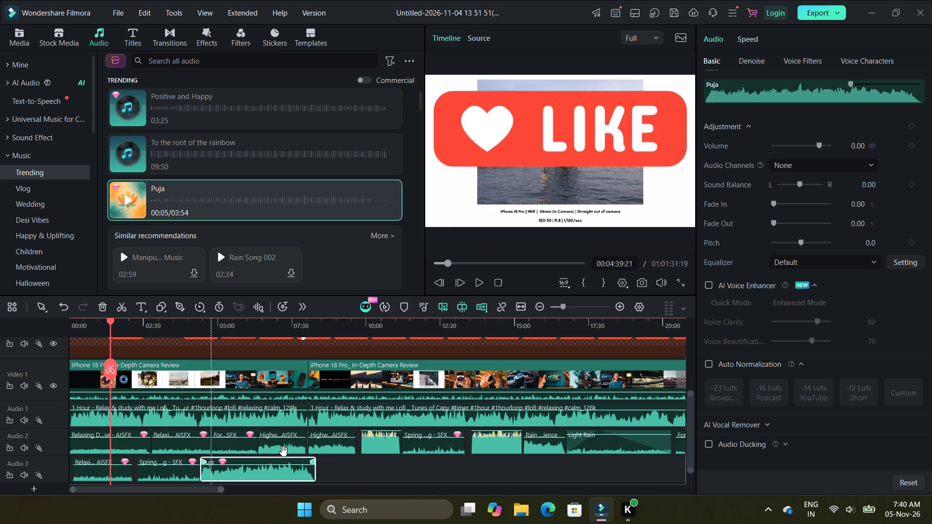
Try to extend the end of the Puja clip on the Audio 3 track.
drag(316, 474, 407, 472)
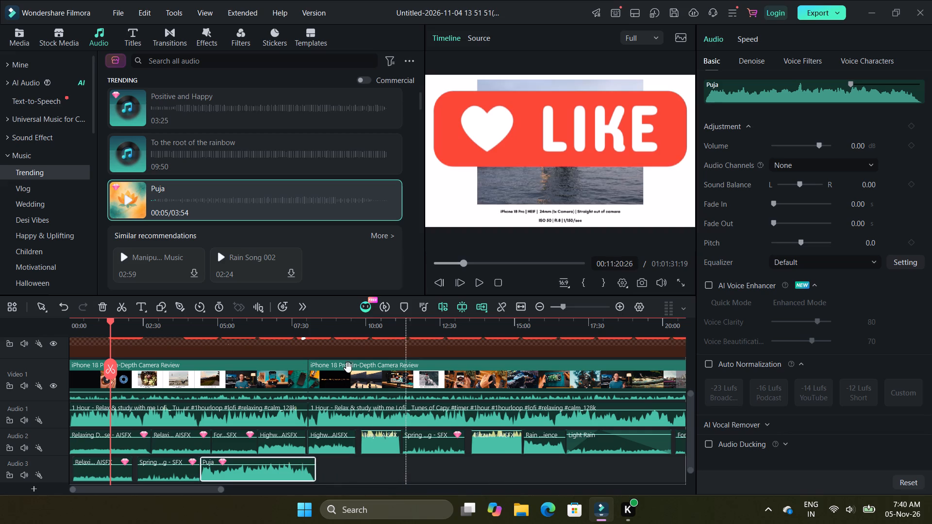
Add O Sajana - AI Music from the Trending music to Audio 3, directly after the Puja clip.
scroll(284, 249, down, 1)
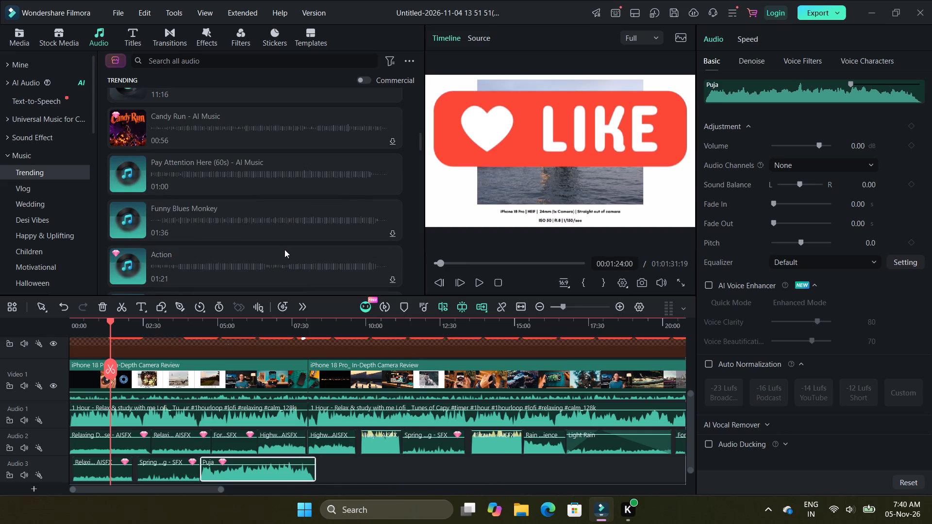
scroll(284, 249, down, 1)
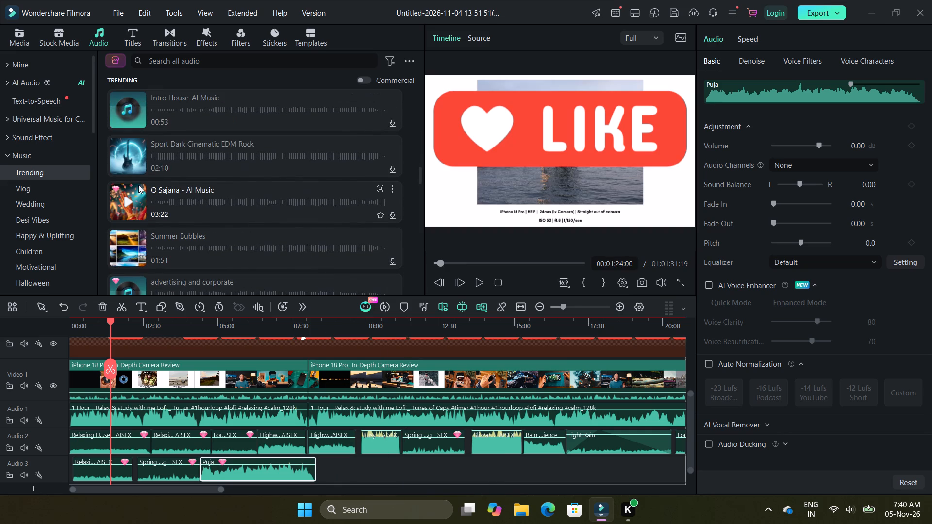
drag(134, 199, 161, 247)
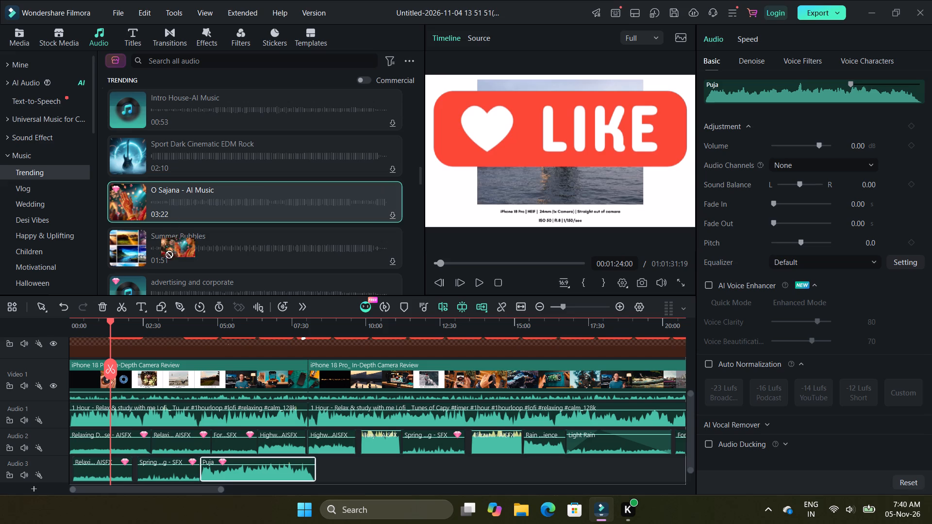
drag(161, 247, 316, 466)
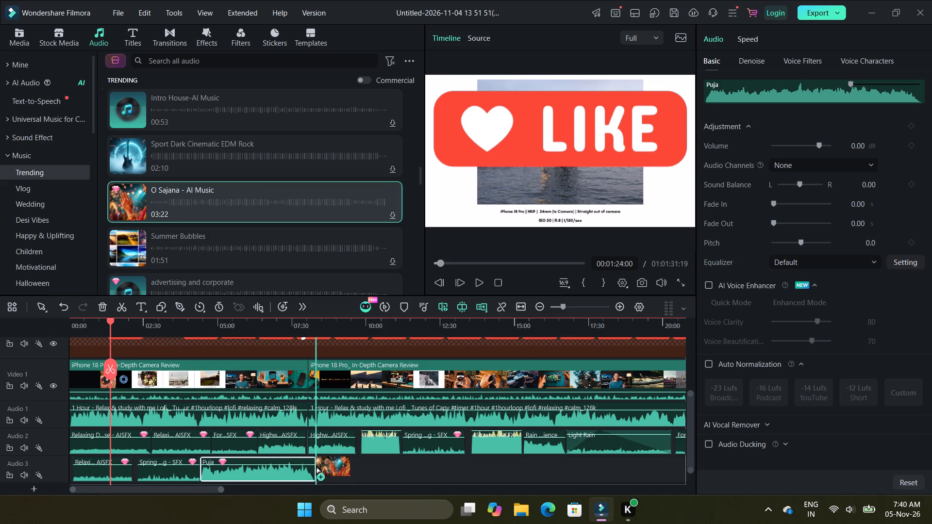
drag(316, 466, 316, 466)
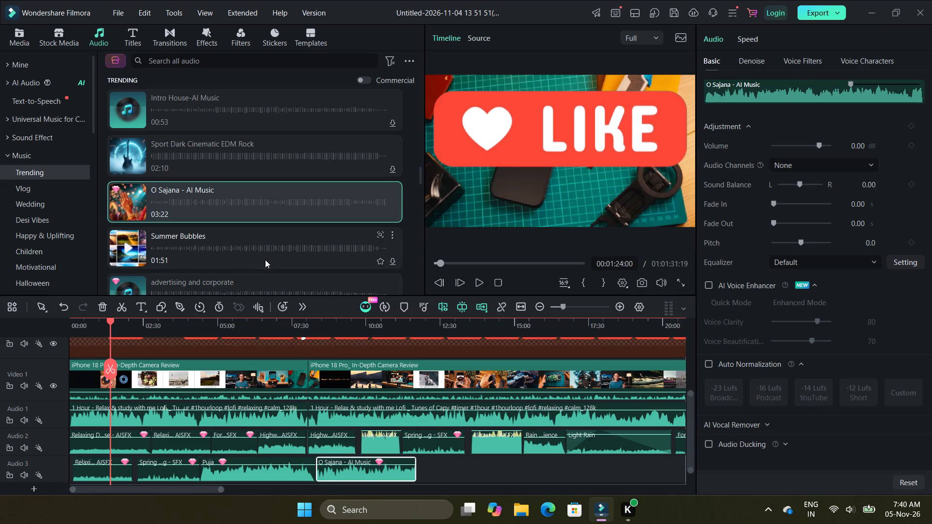
Add Cinematic Dark Epic Gothic Choir from the Trending music to Audio 3, directly after the O Sajana clip.
scroll(265, 260, down, 1)
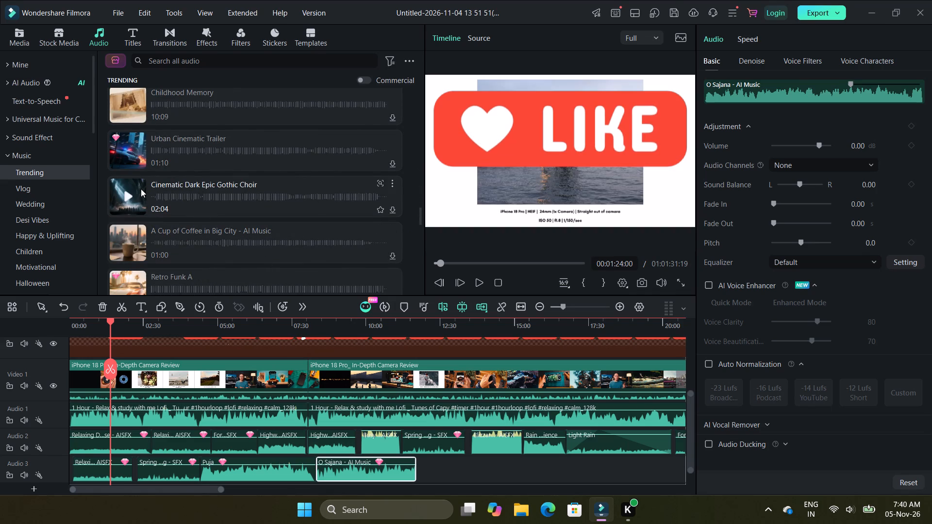
drag(141, 189, 424, 465)
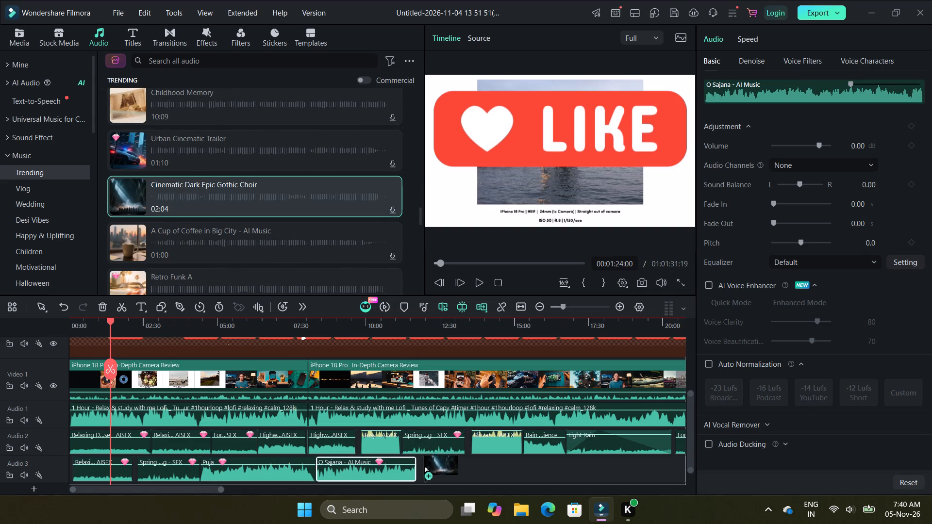
drag(424, 465, 418, 468)
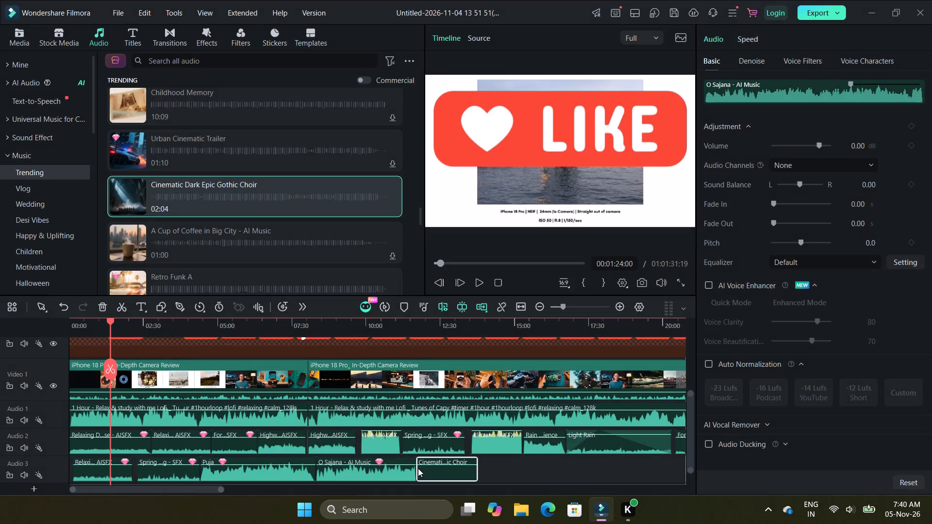
Add gentle atmosphere flute from the Trending music to Audio 3, directly after the Cinematic Dark Epic Gothic Choir clip.
scroll(275, 255, down, 1)
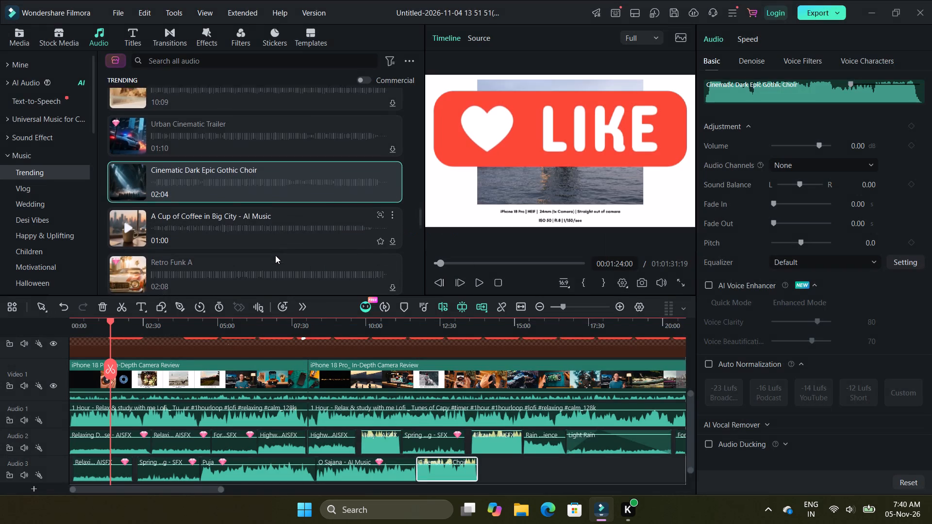
scroll(275, 255, down, 1)
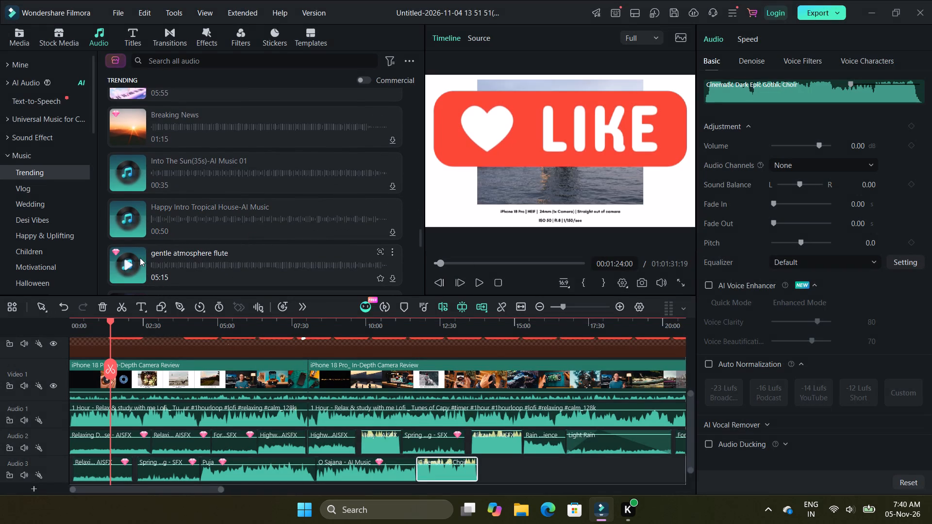
drag(140, 258, 432, 414)
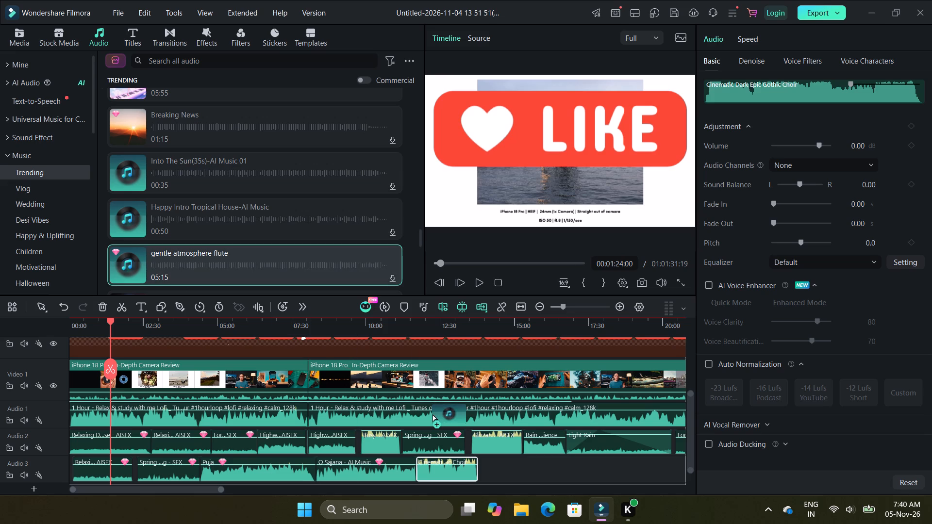
drag(432, 414, 479, 468)
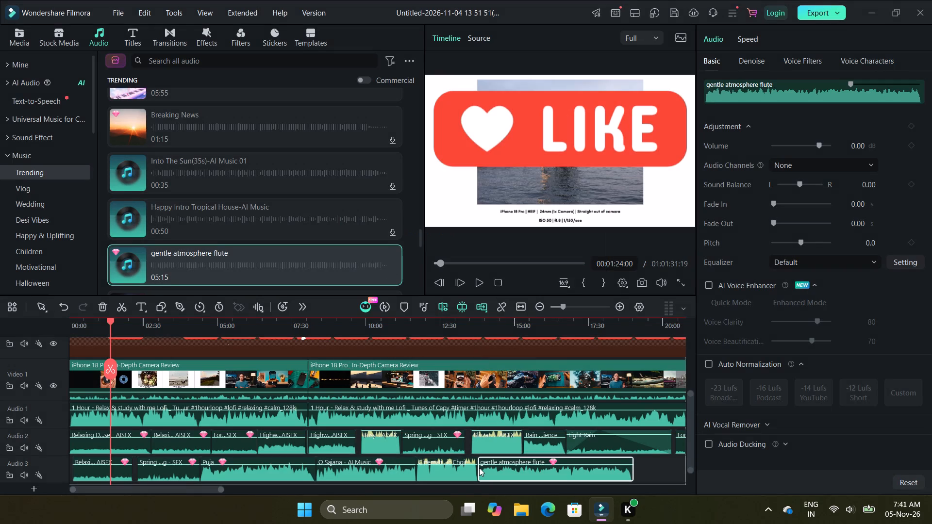
Add Wandering Trip from the Trending music to Audio 3, directly after the gentle atmosphere flute clip.
scroll(323, 263, down, 2)
scroll(323, 263, left, 1)
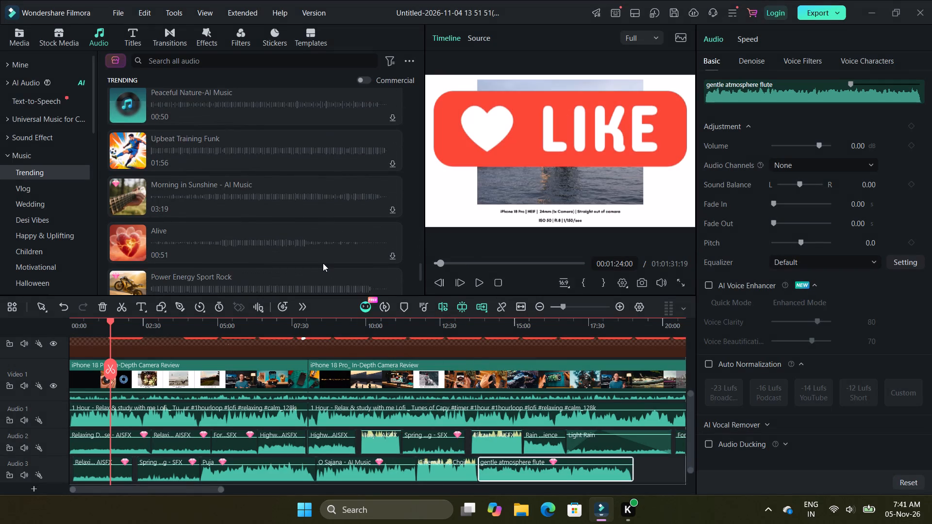
scroll(323, 263, left, 1)
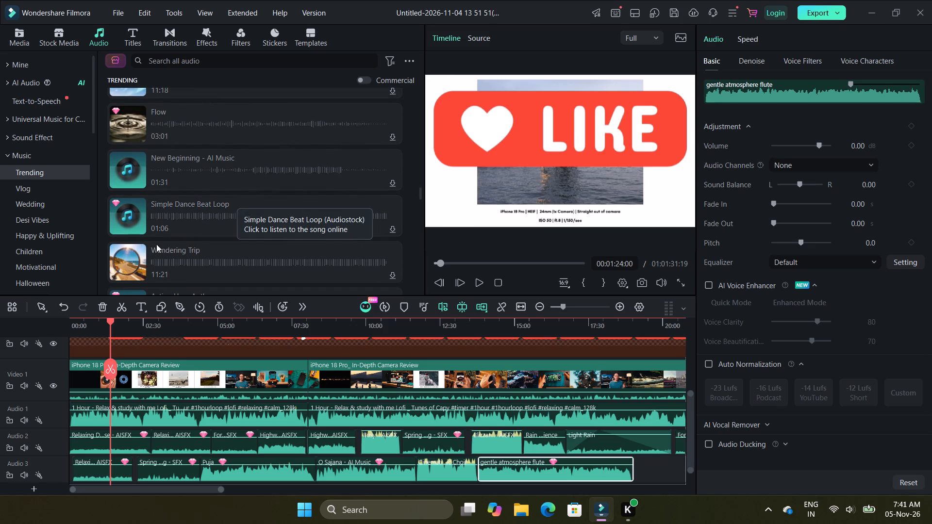
drag(134, 259, 233, 303)
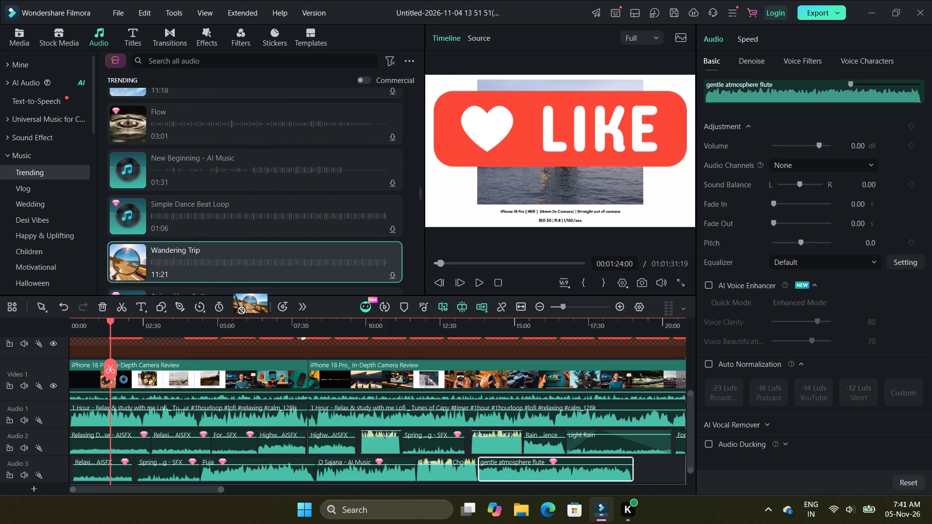
drag(233, 303, 635, 466)
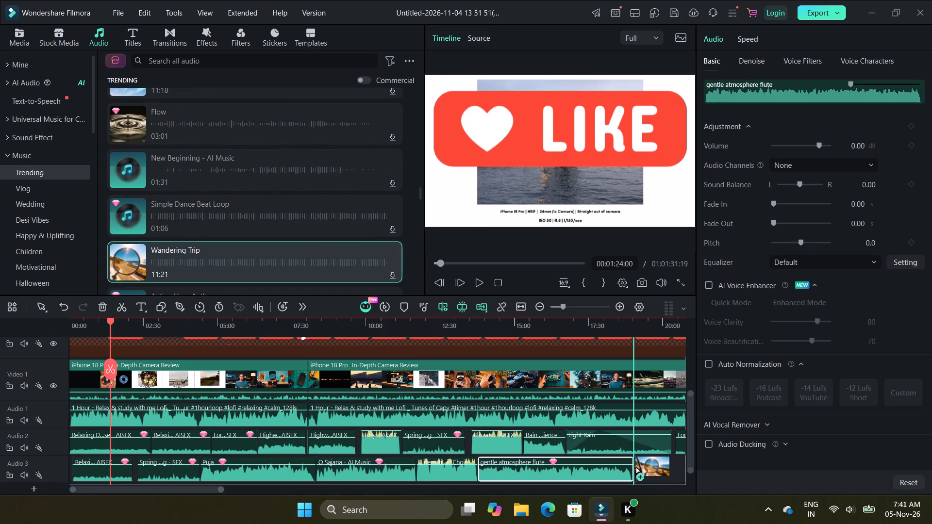
drag(635, 466, 635, 469)
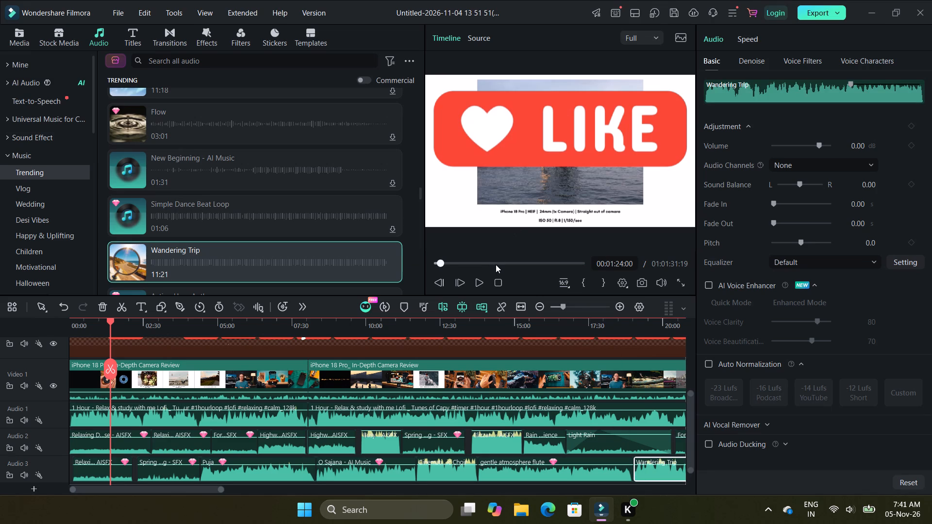
Play the project from the current playhead position to check the added Audio 3 clips with the video.
click(475, 283)
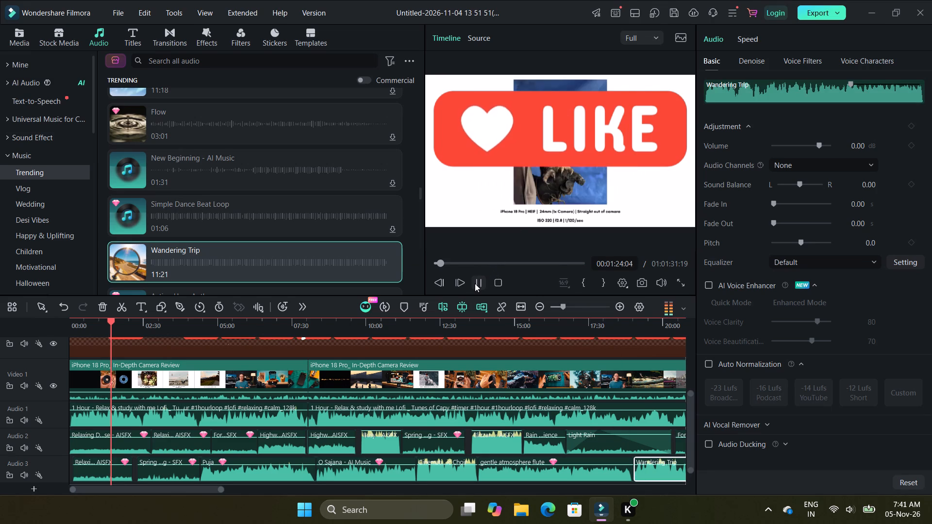
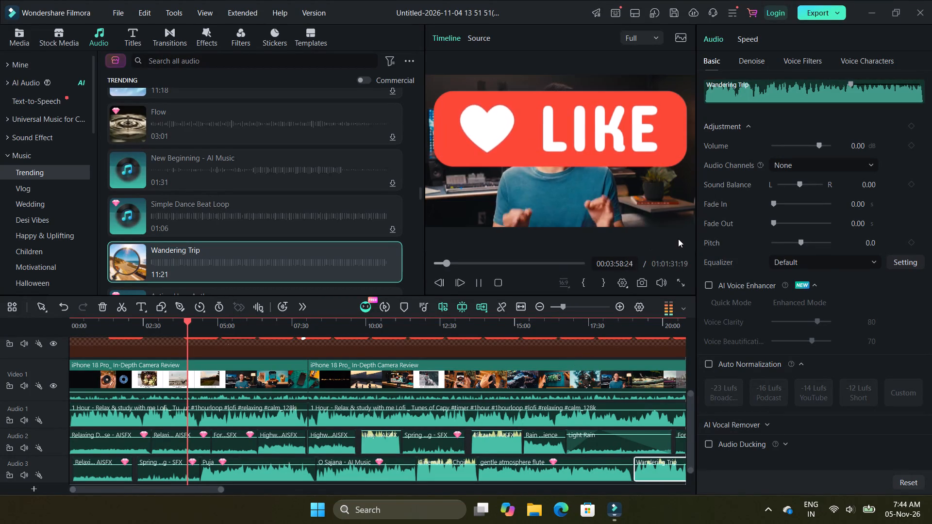
Switch to Microsoft Edge and look through the news feed on the new tab page.
double_click(561, 507)
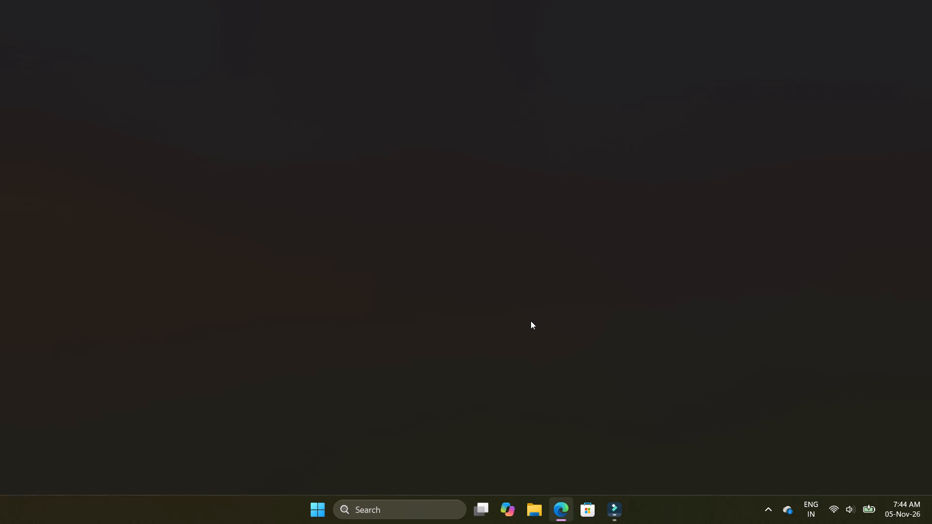
scroll(443, 327, down, 2)
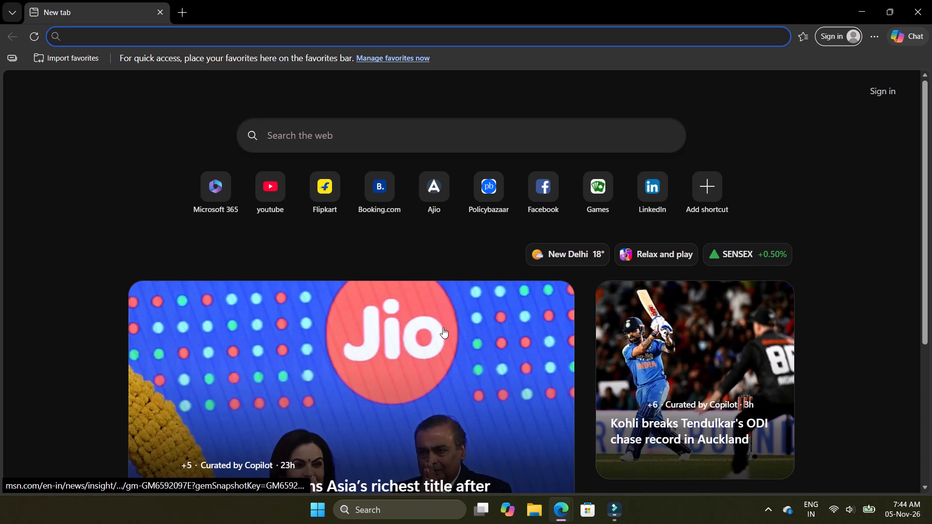
scroll(443, 327, down, 3)
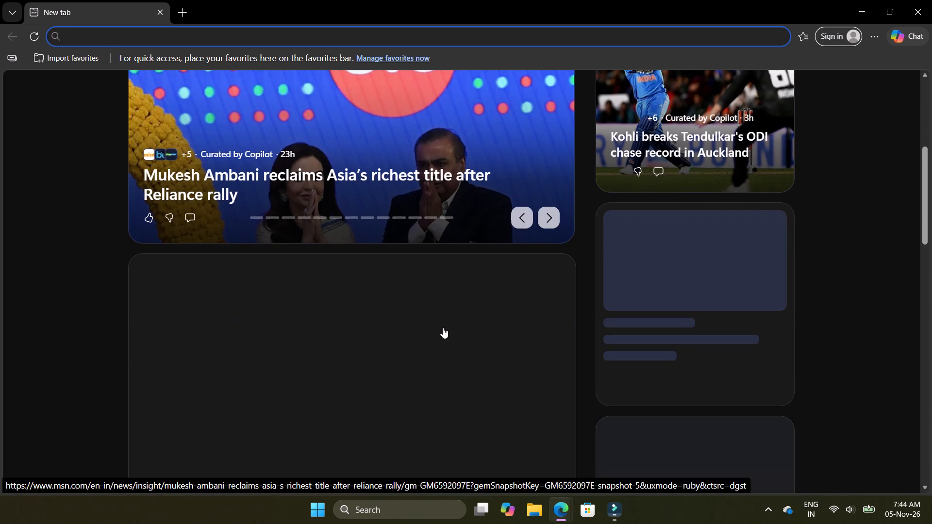
scroll(443, 327, down, 2)
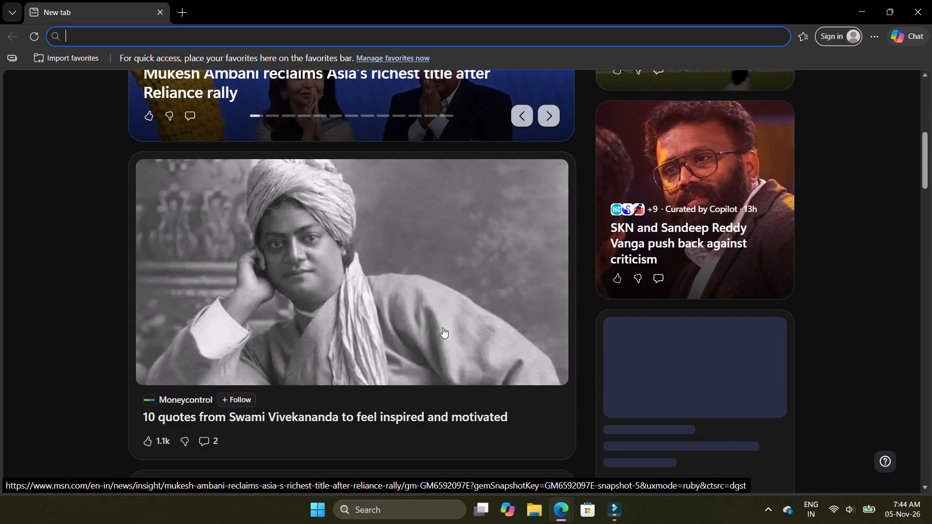
scroll(443, 327, up, 5)
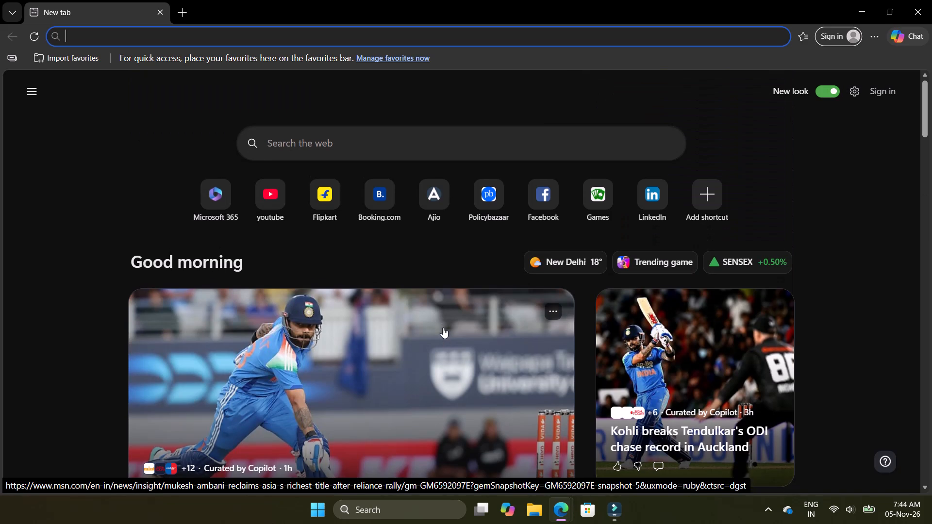
Search the web for task manager.
click(289, 135)
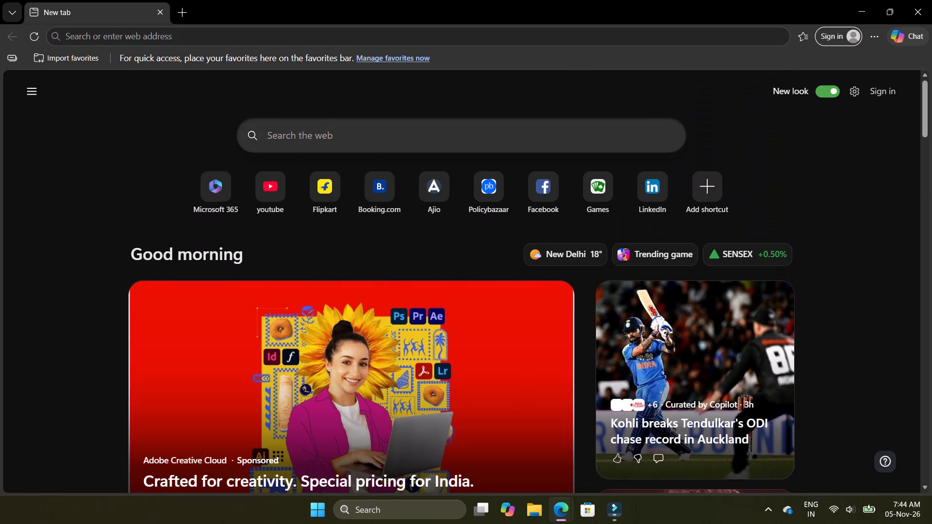
text(ta)
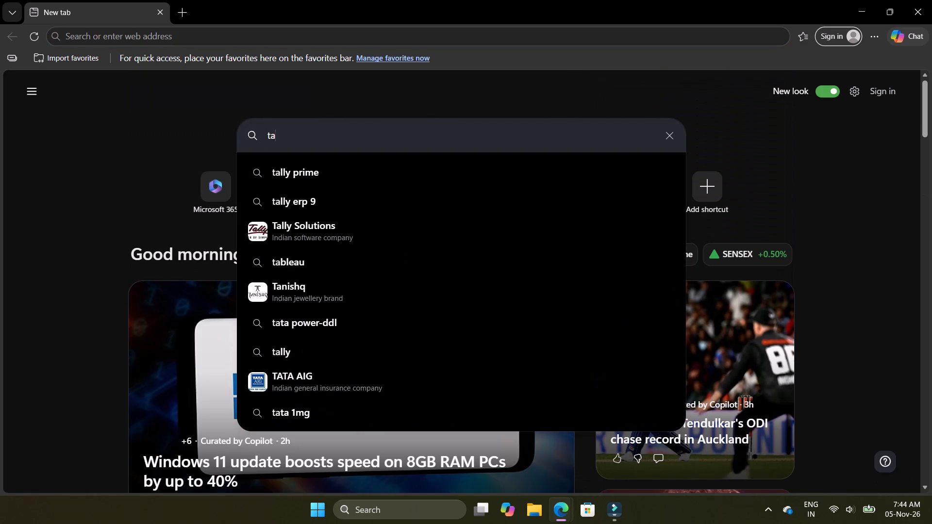
key(s)
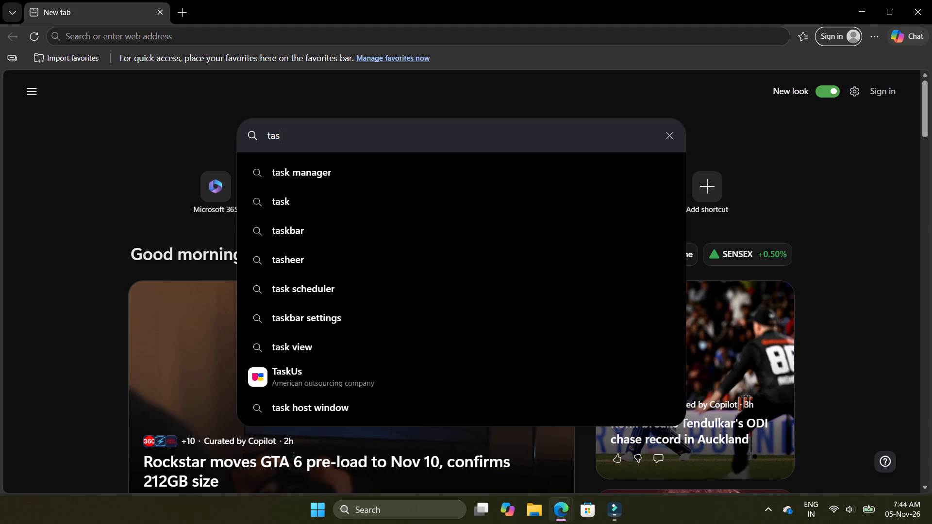
key(k)
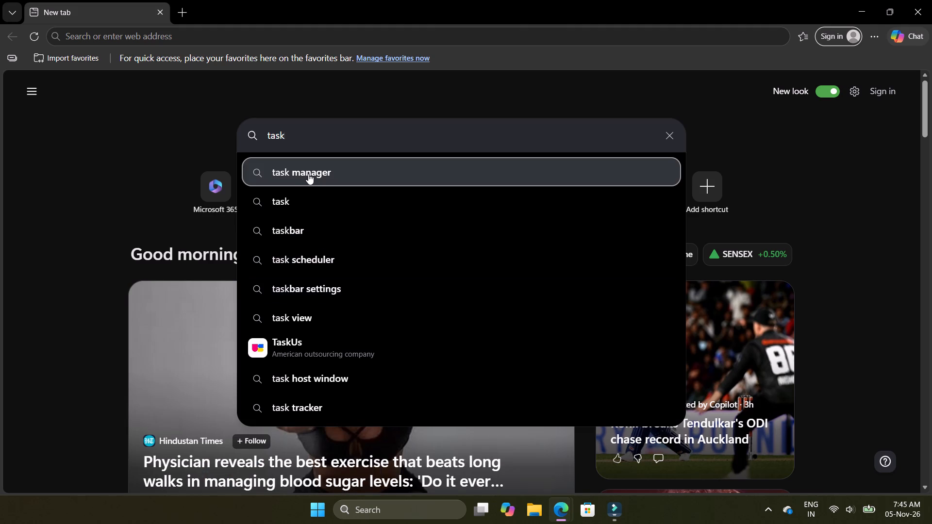
click(308, 174)
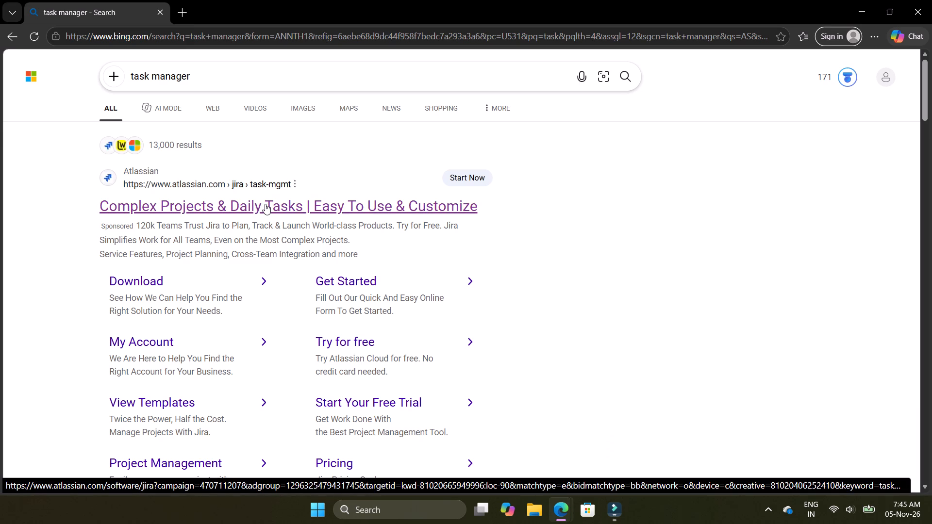
Open the sponsored Atlassian Jira search result, look over its landing page, and close the browser.
click(279, 204)
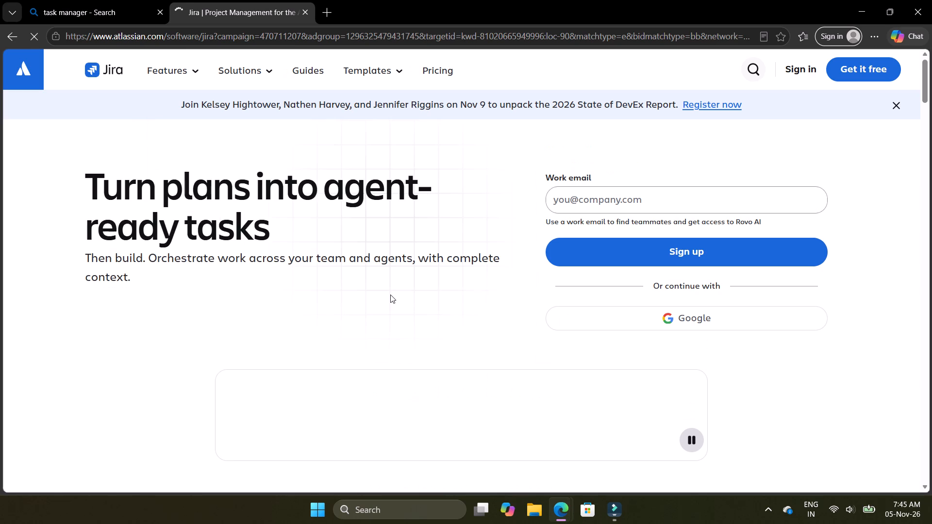
scroll(390, 295, down, 4)
scroll(390, 295, up, 2)
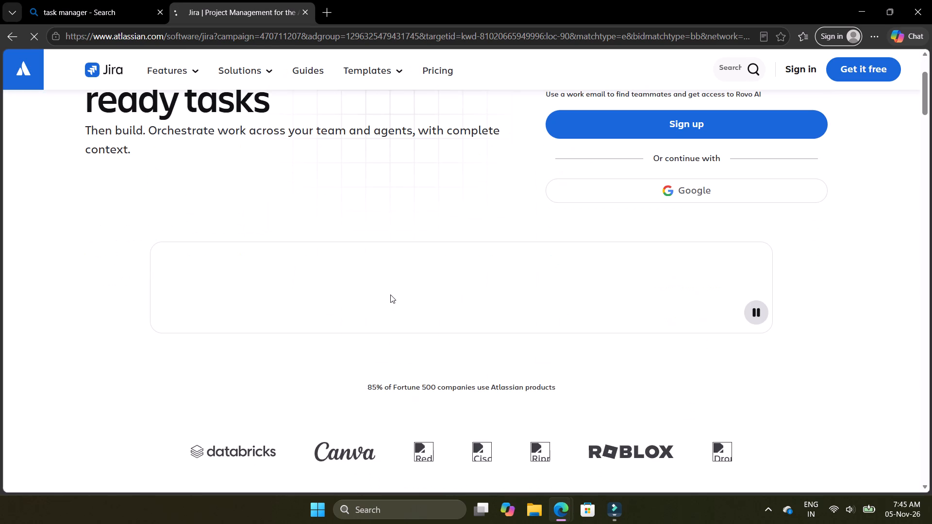
scroll(390, 295, up, 4)
scroll(390, 295, down, 5)
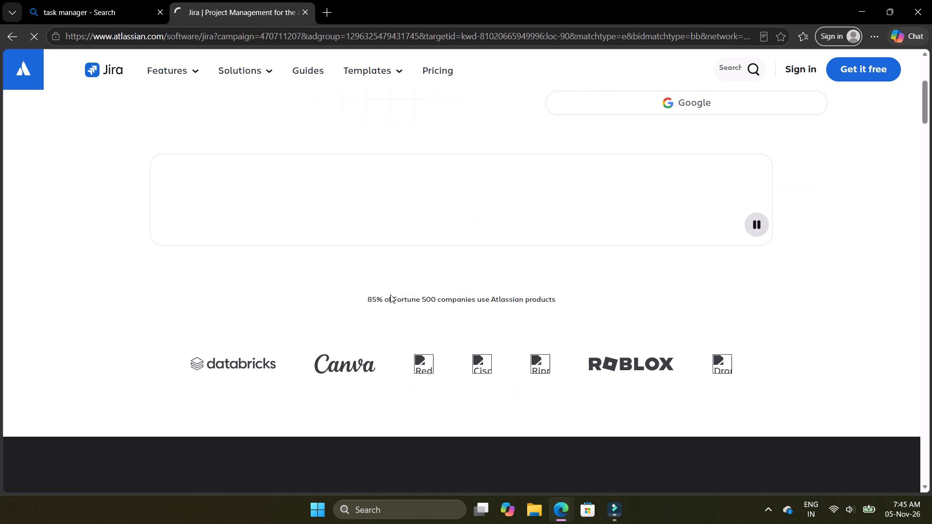
scroll(390, 295, up, 5)
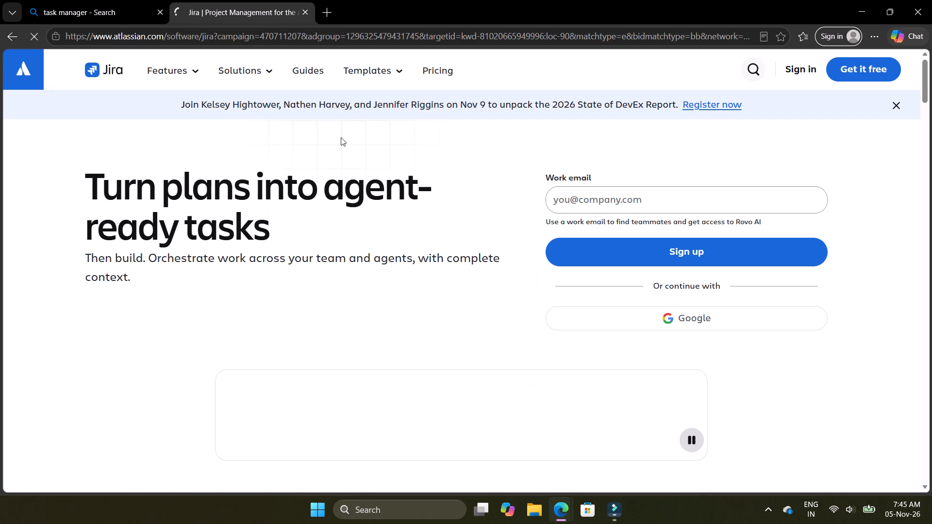
click(915, 11)
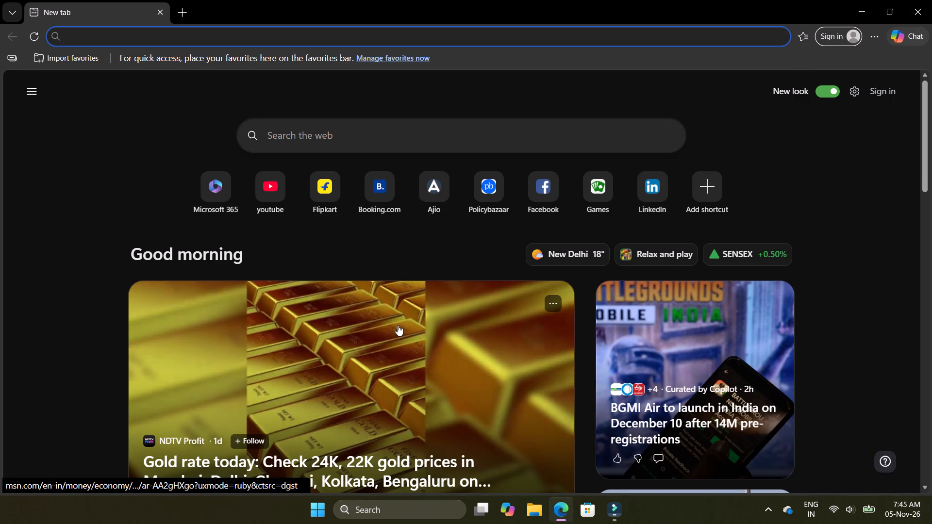
Open the Booking.com shortcut from the new tab page, examine the site's offers and trending destinations, and close the browser.
scroll(401, 334, down, 2)
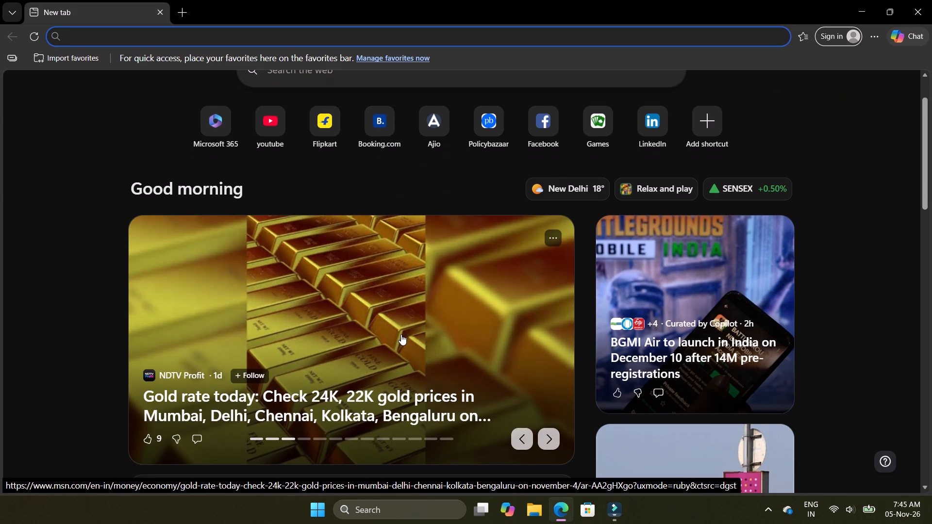
scroll(401, 334, down, 1)
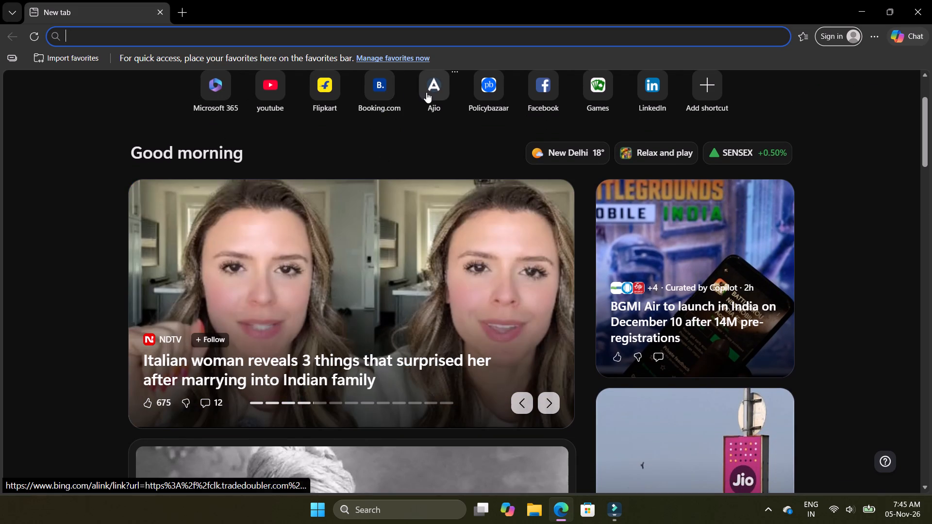
click(381, 93)
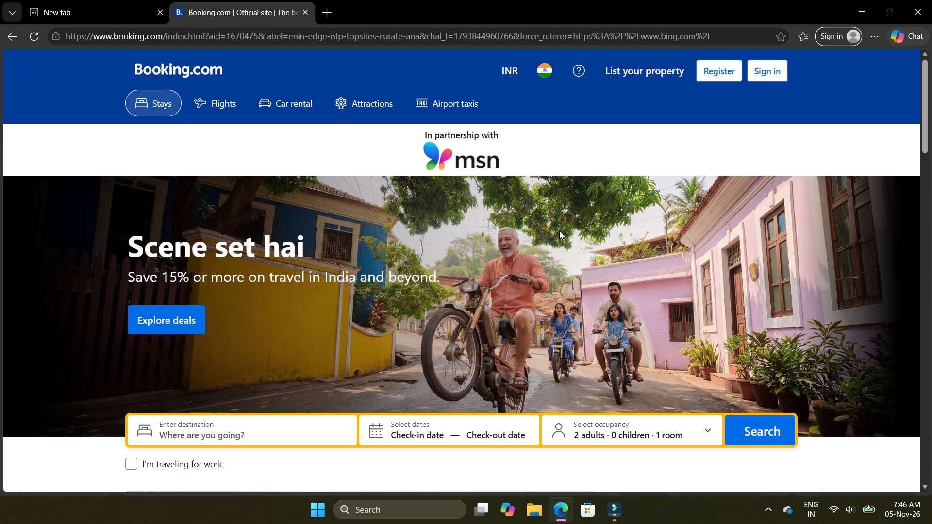
scroll(559, 231, down, 4)
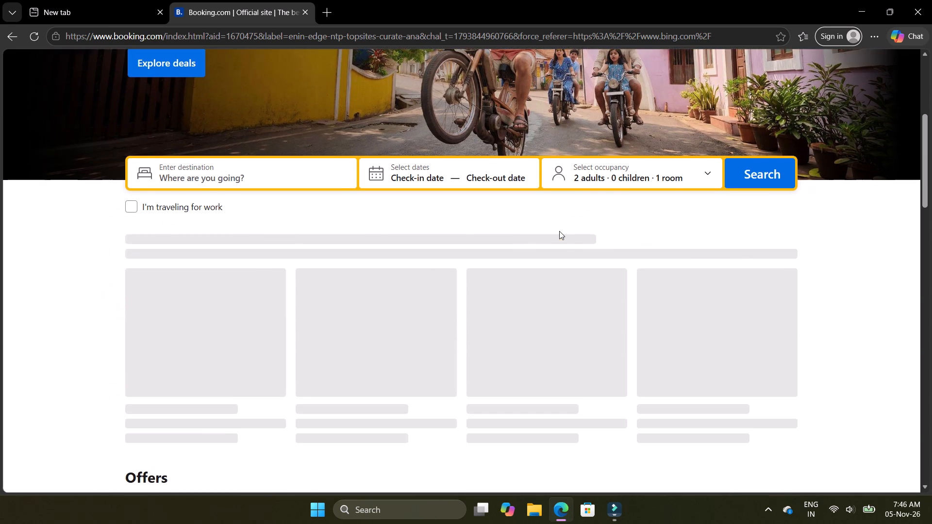
scroll(559, 231, down, 3)
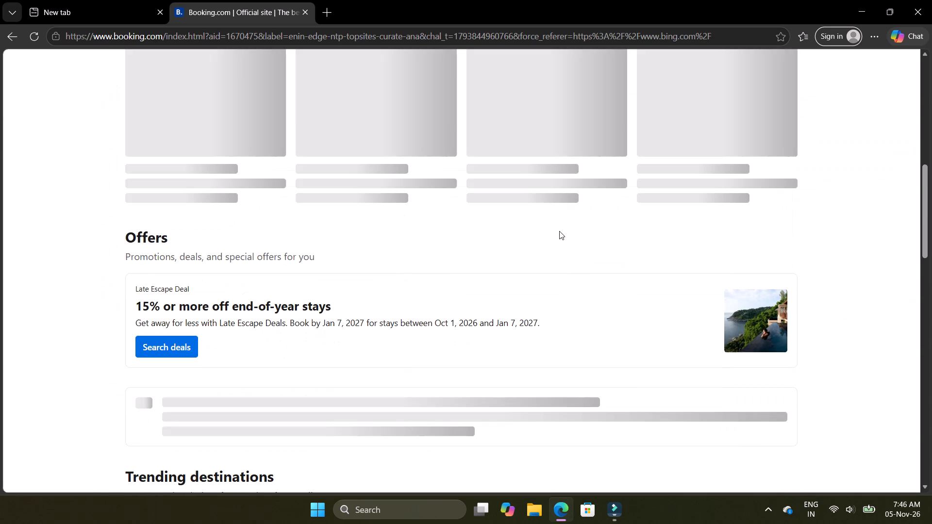
scroll(559, 231, down, 6)
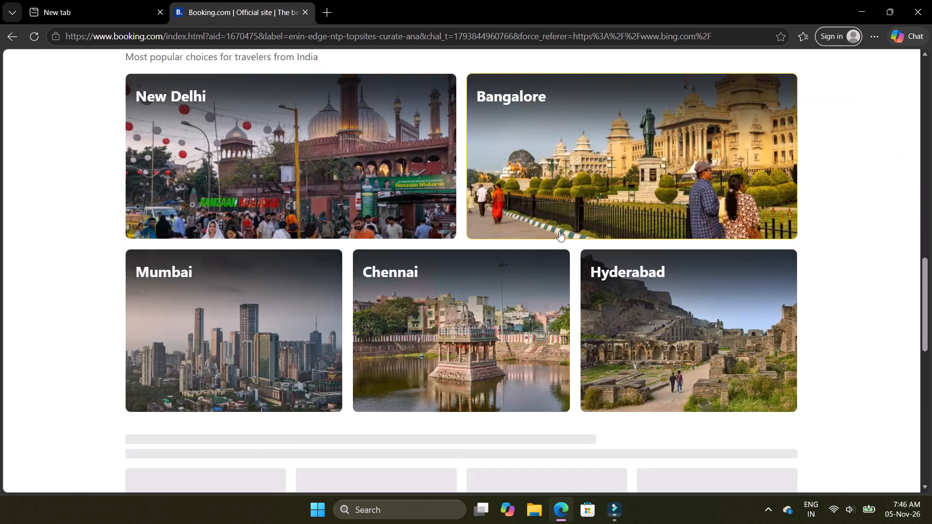
scroll(559, 231, down, 1)
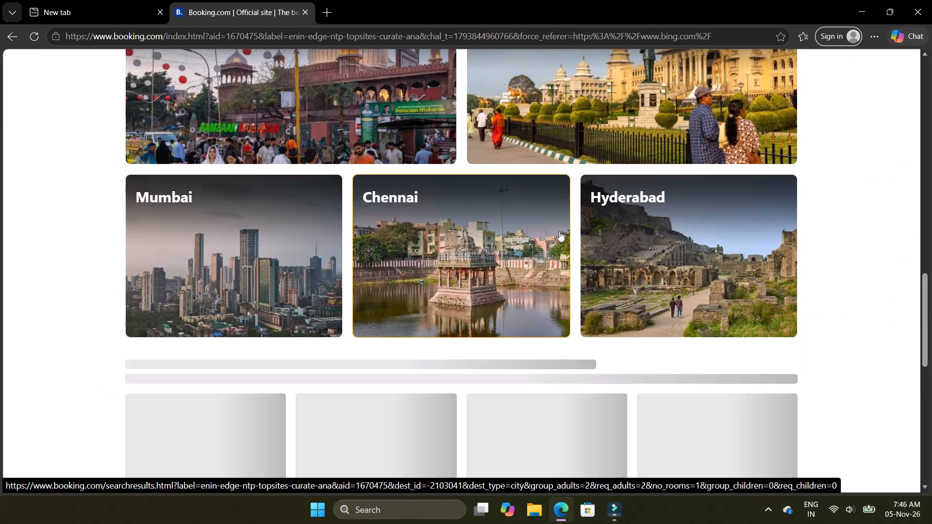
scroll(559, 231, up, 2)
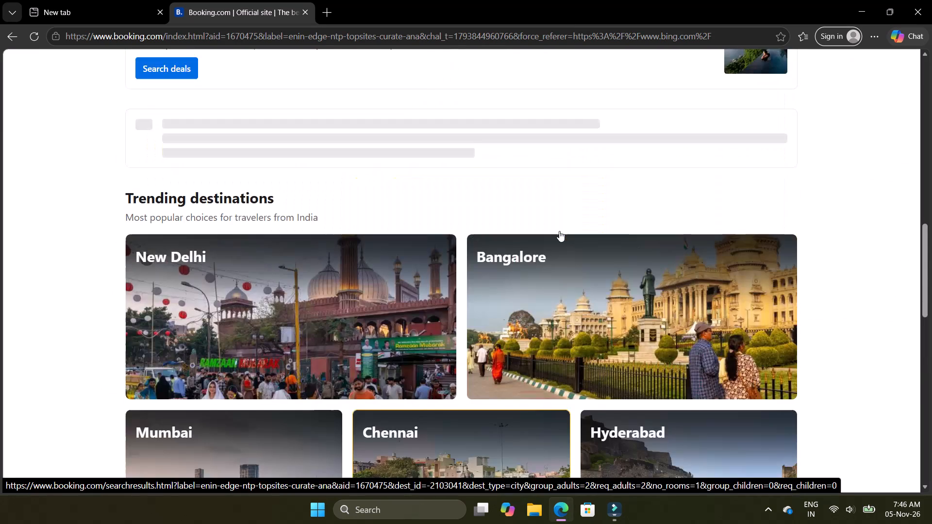
click(915, 9)
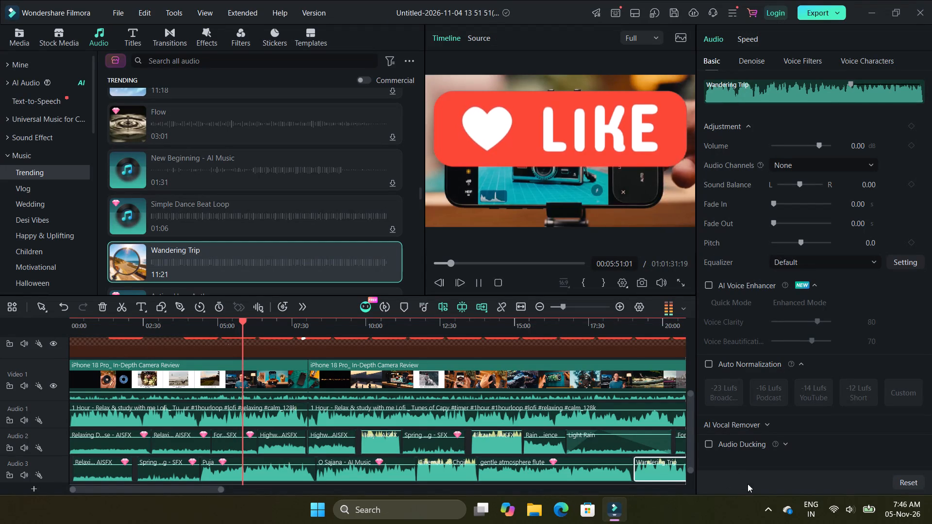
Show the hidden system tray icons.
click(768, 509)
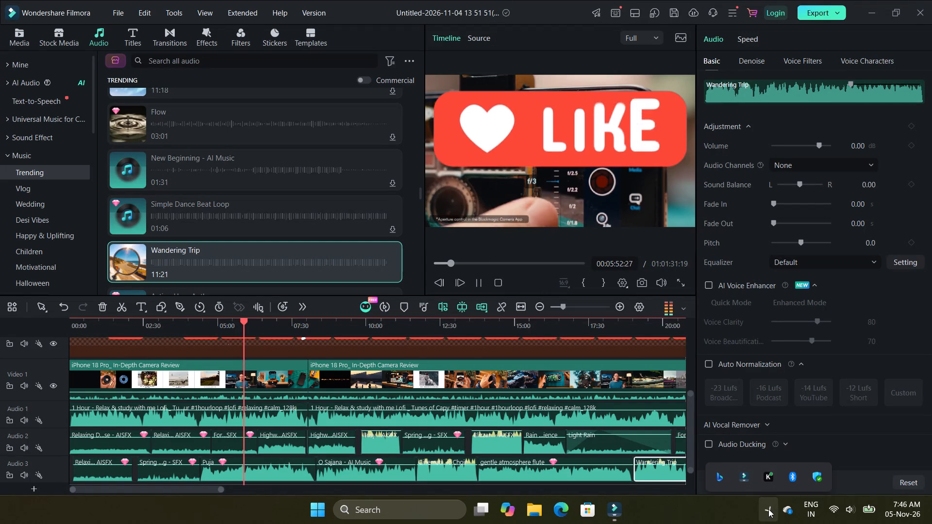
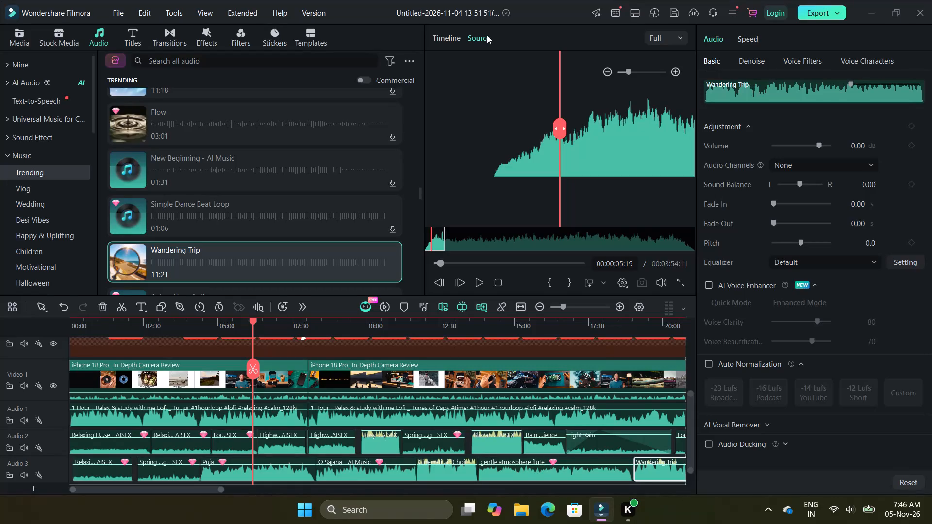
Switch the preview from the source clip to the timeline and play the edited video from the current playhead position.
click(447, 33)
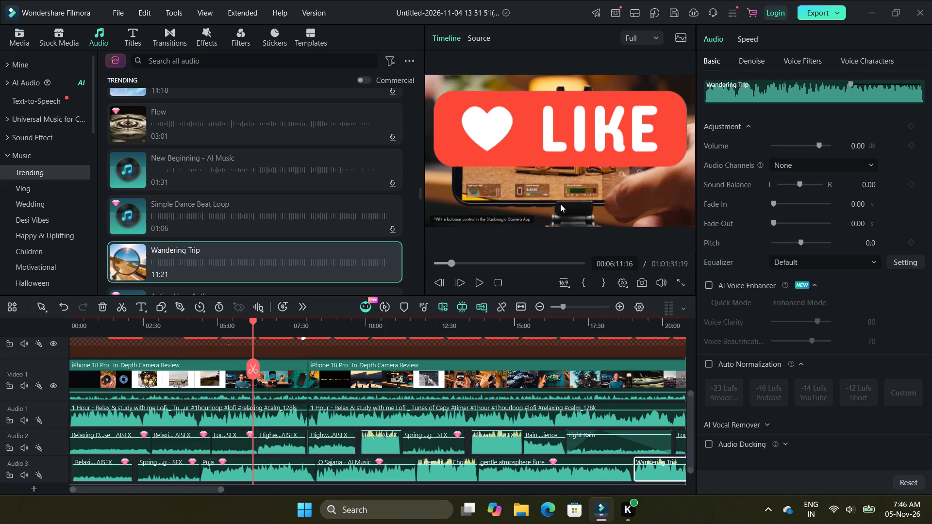
click(480, 280)
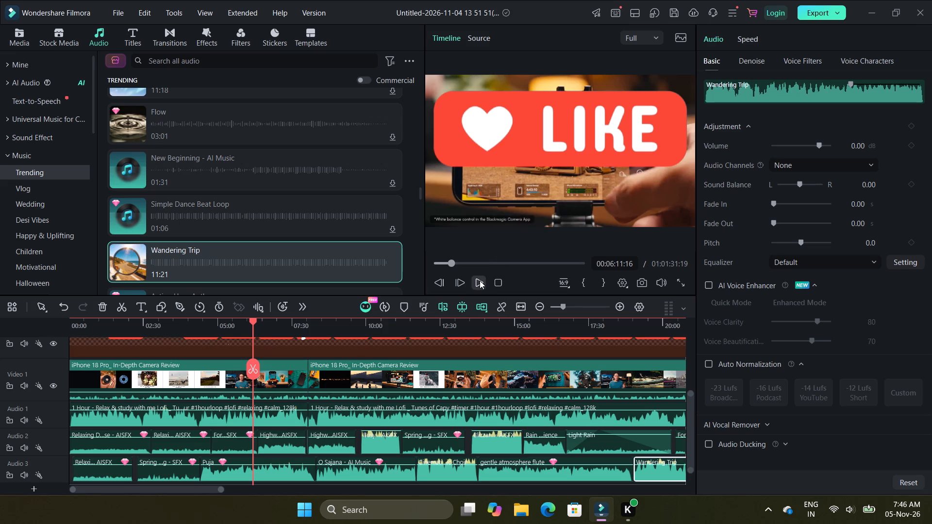
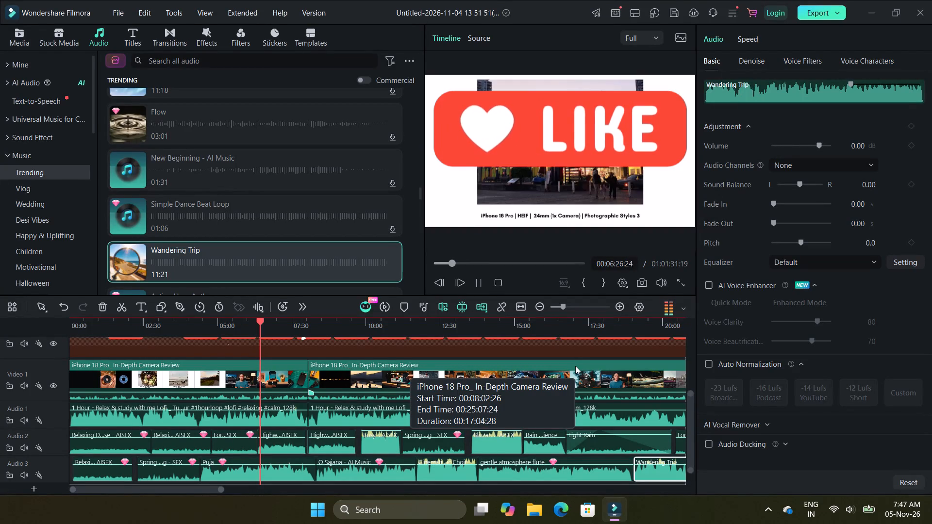
Reset the audio adjustments of the Wandering Trip clip and resume playback of the timeline.
click(907, 484)
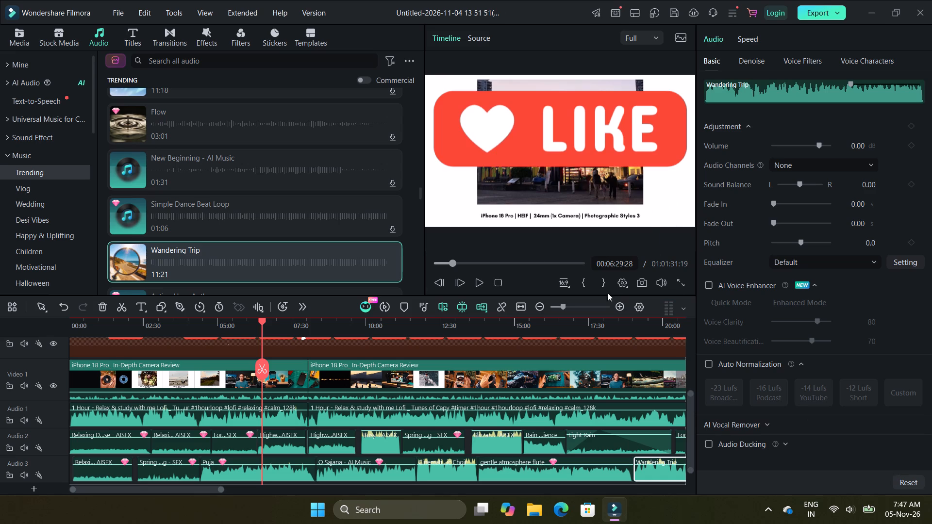
click(475, 284)
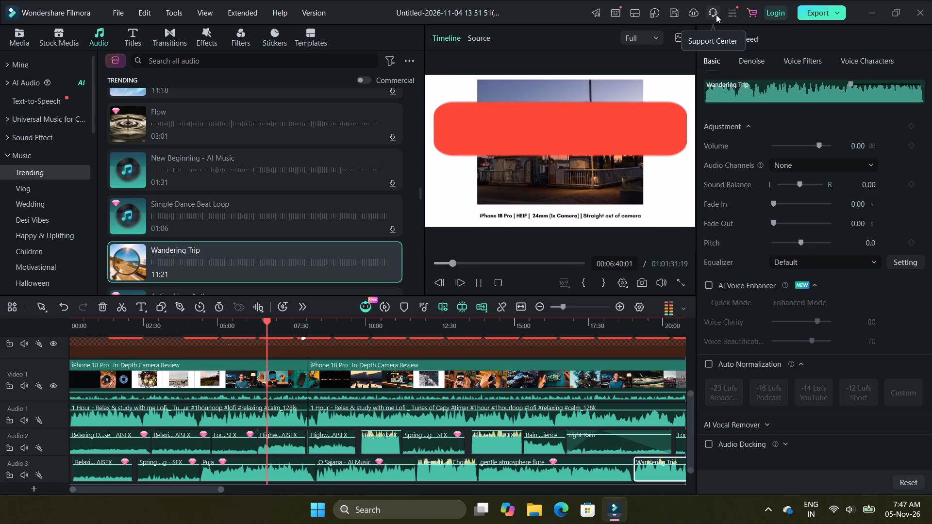
Check the task list for project tasks in progress.
click(653, 14)
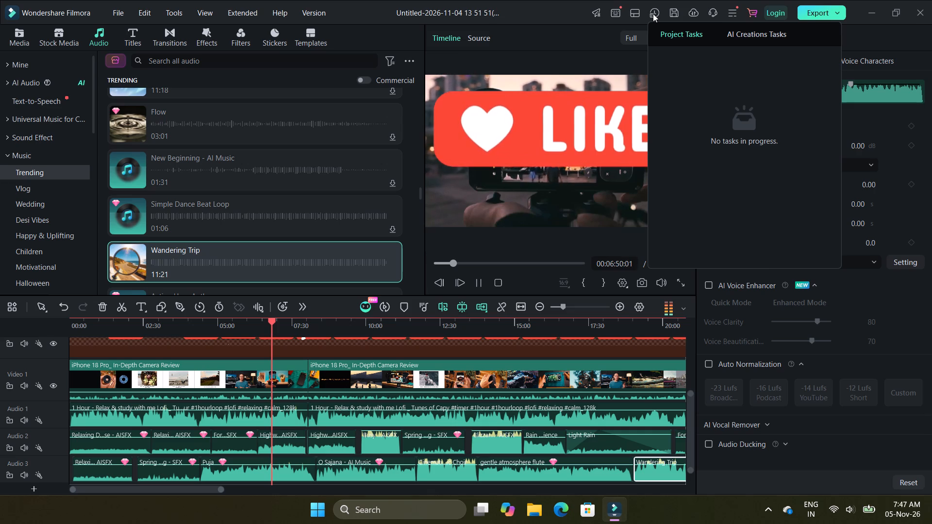
click(653, 14)
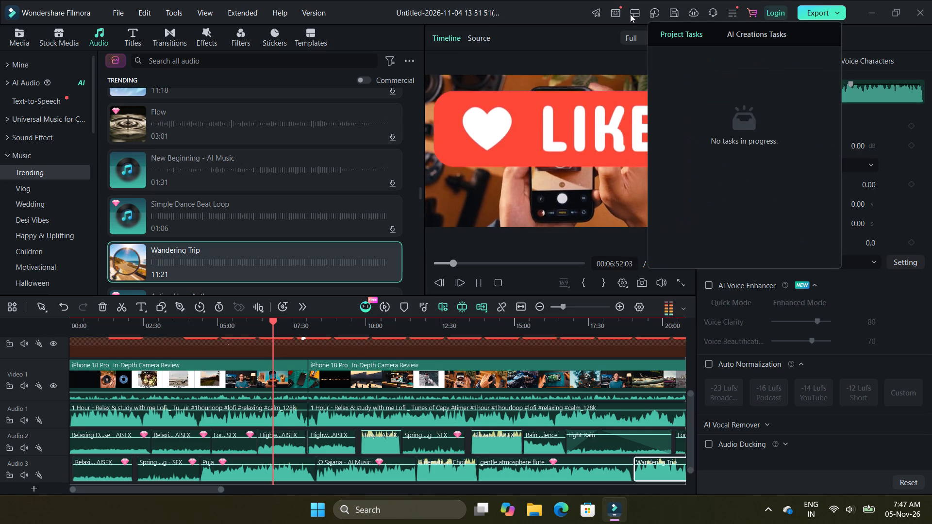
Review the keyboard shortcuts assigned to the C, B and W keys and the Project commands under Apply, leaving the shortcuts unchanged.
click(613, 14)
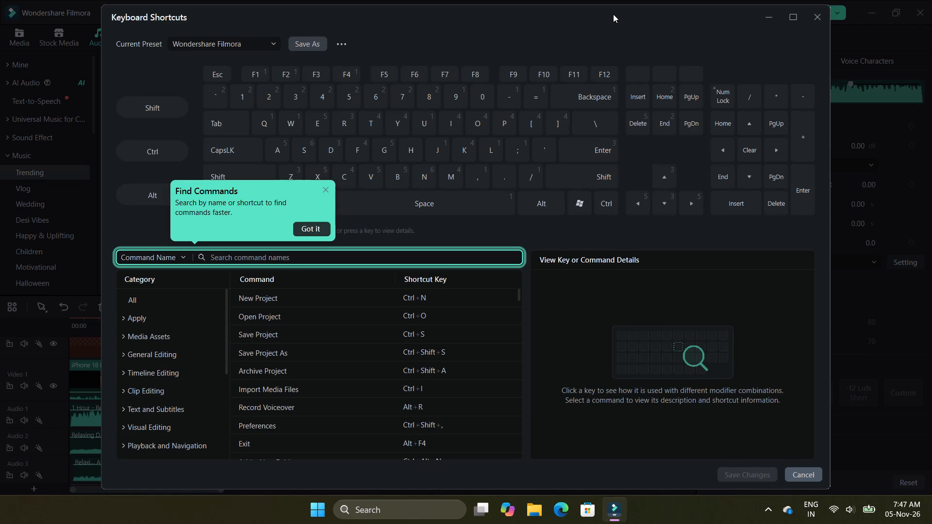
click(314, 224)
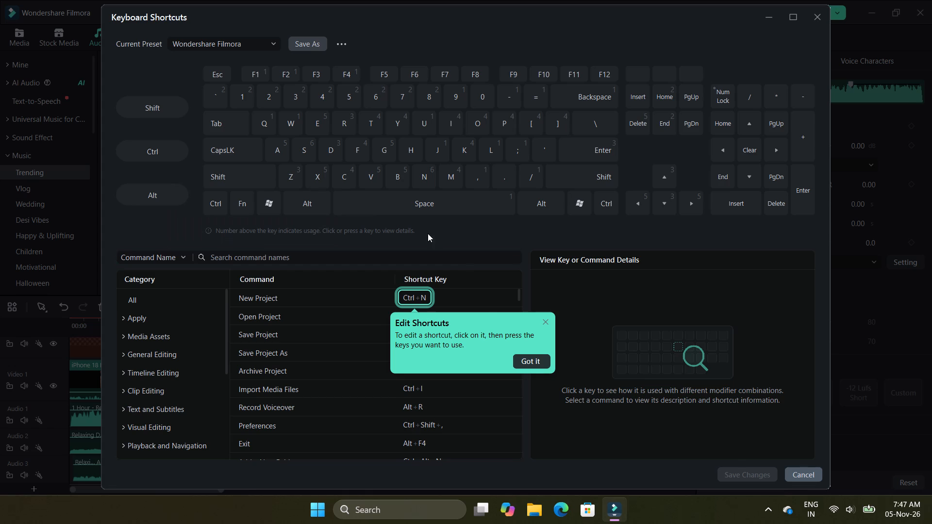
click(532, 360)
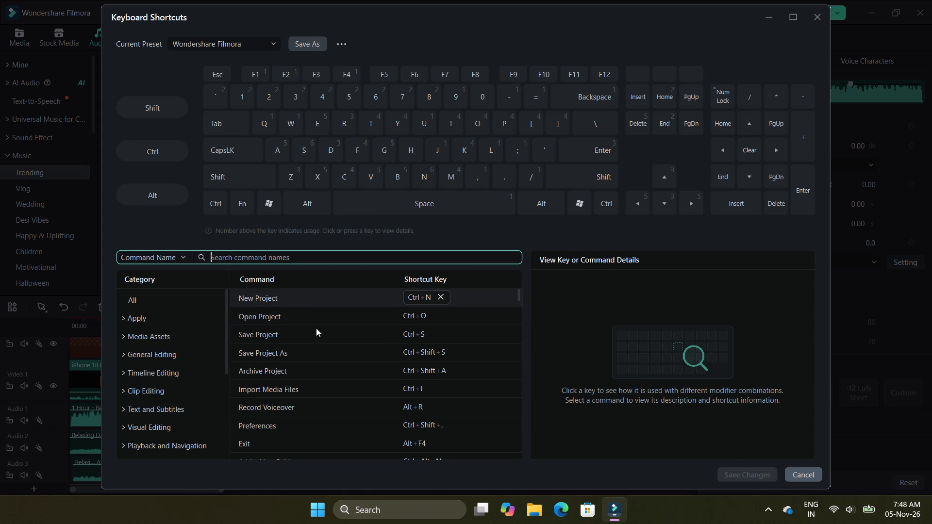
click(342, 176)
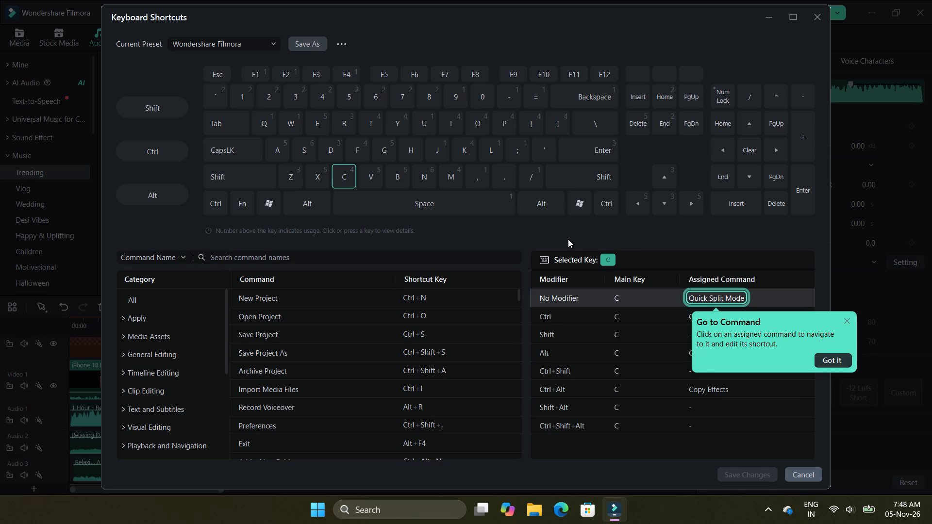
click(831, 360)
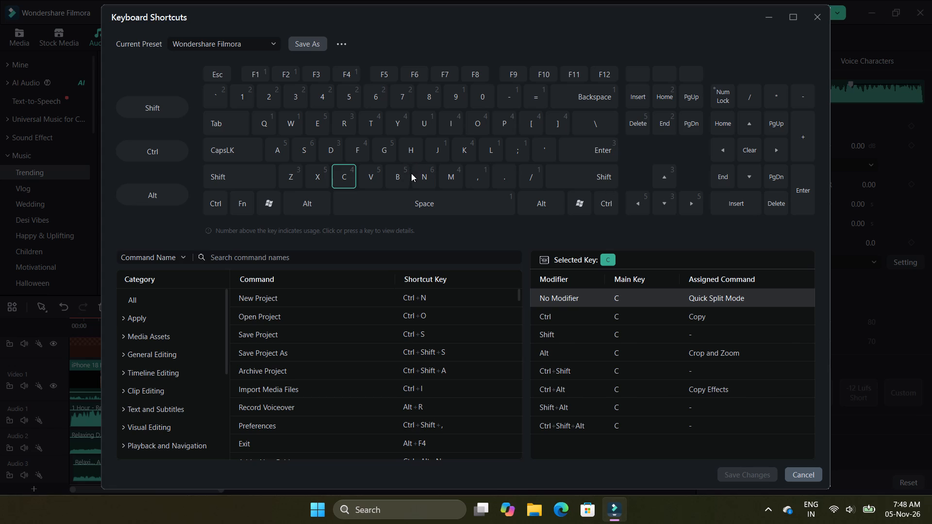
click(399, 174)
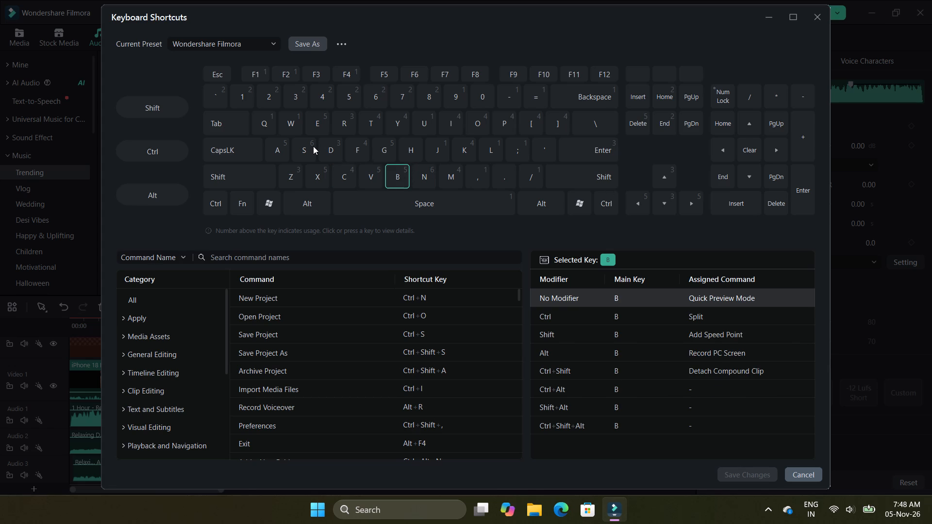
click(294, 124)
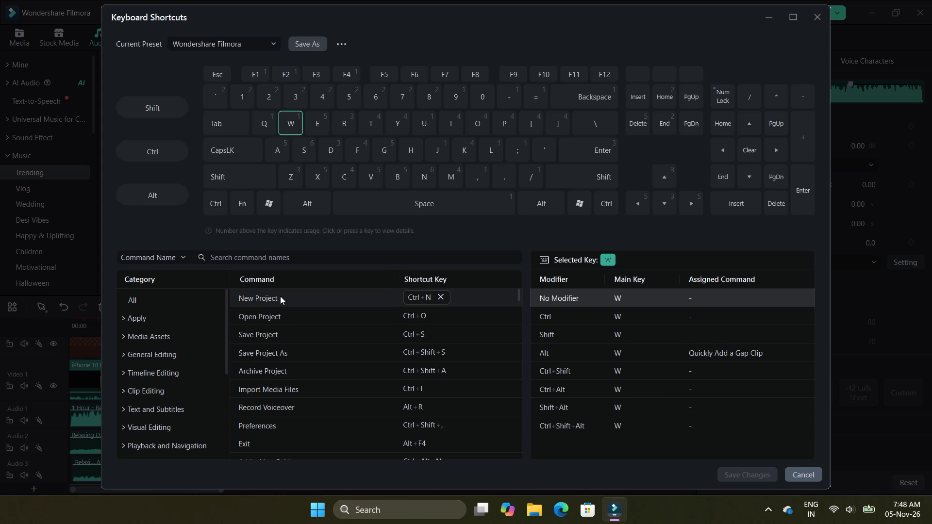
click(150, 314)
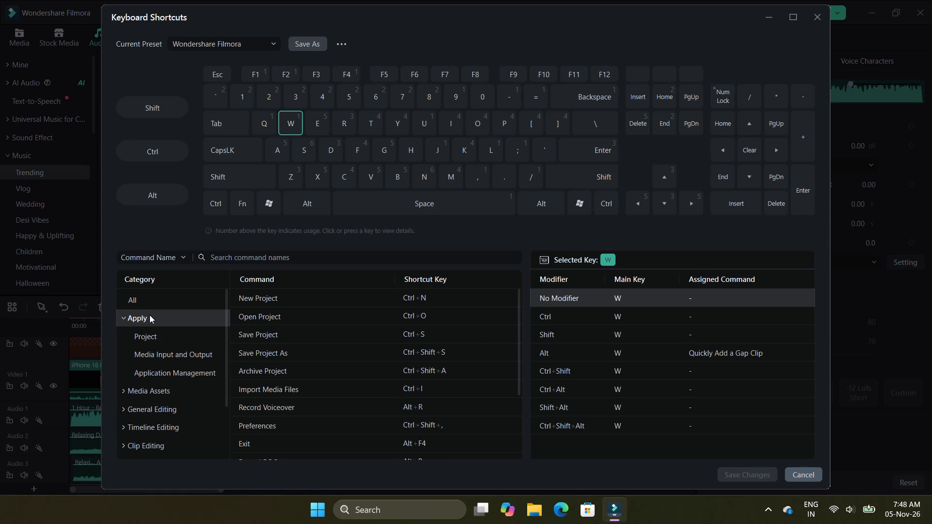
click(153, 334)
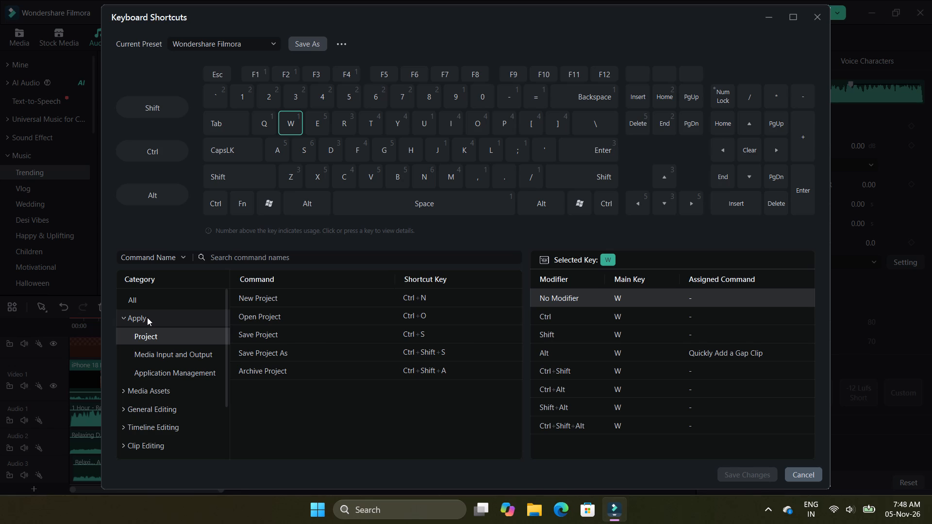
click(147, 317)
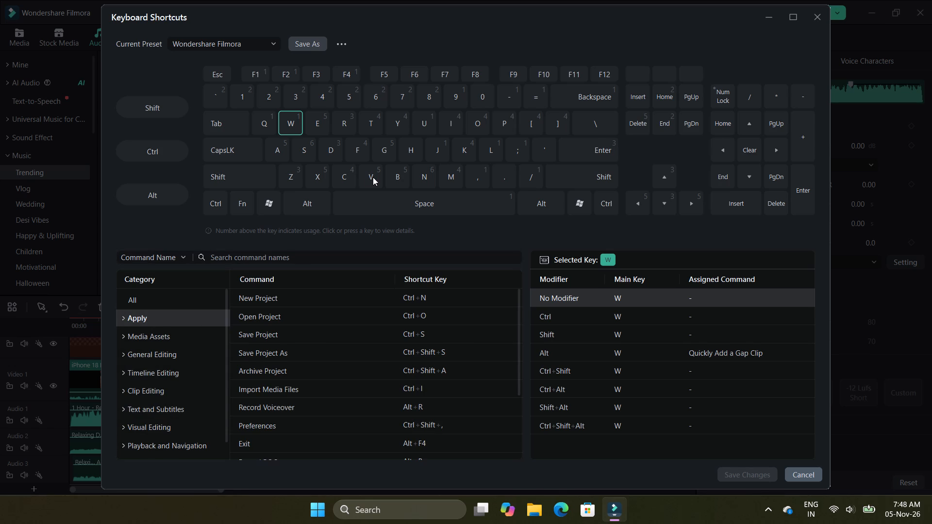
scroll(373, 177, up, 1)
click(817, 18)
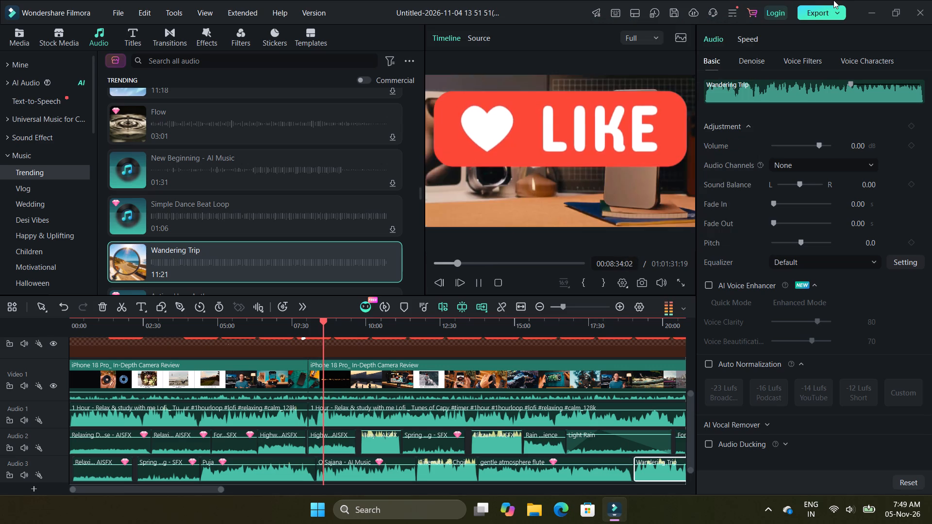
Switch to Windows Settings and examine the Ethernet connection details and related support options.
click(868, 13)
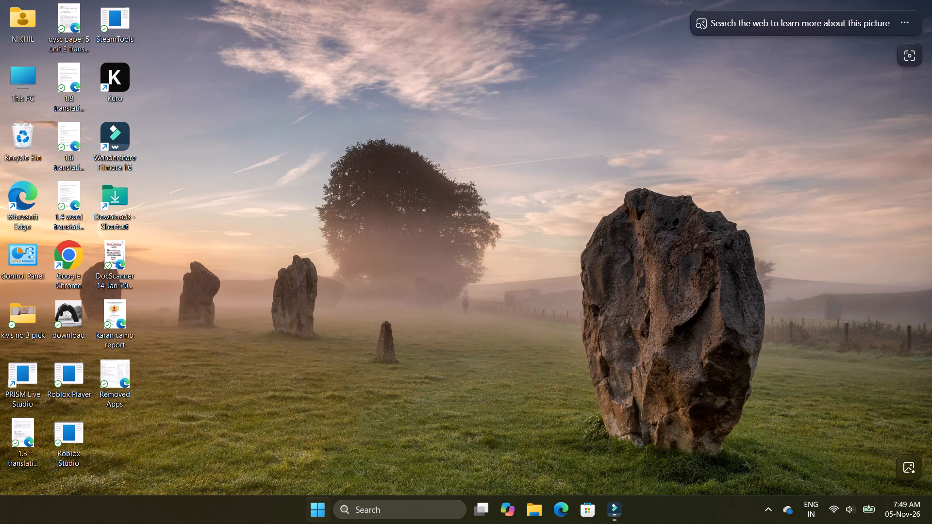
click(314, 510)
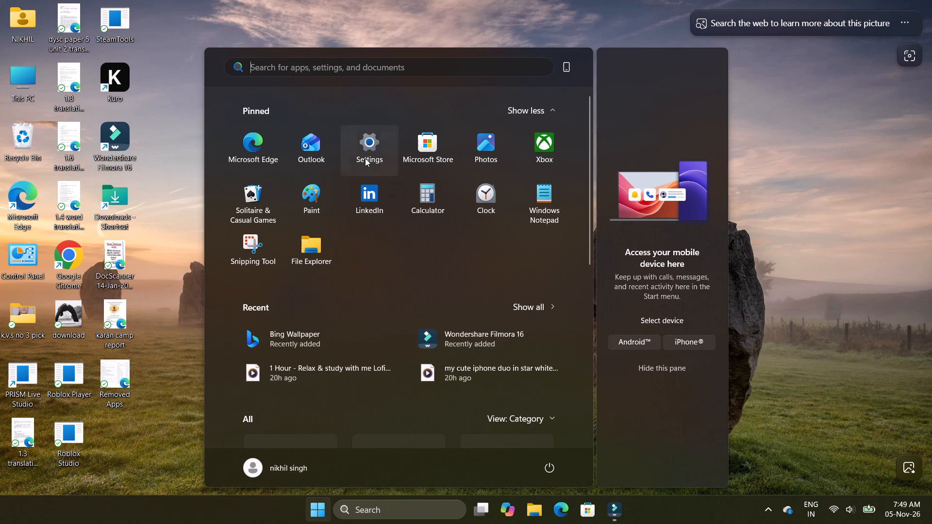
click(372, 146)
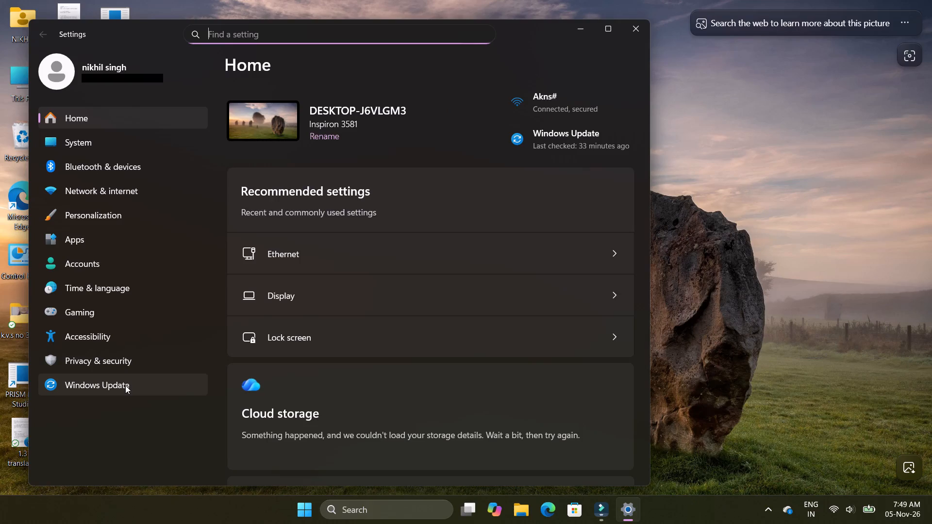
click(613, 255)
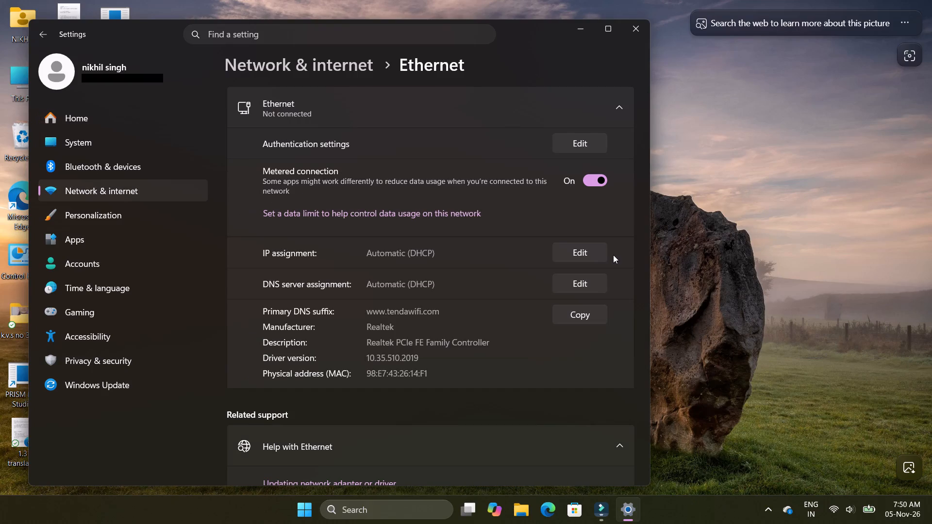
scroll(509, 339, down, 1)
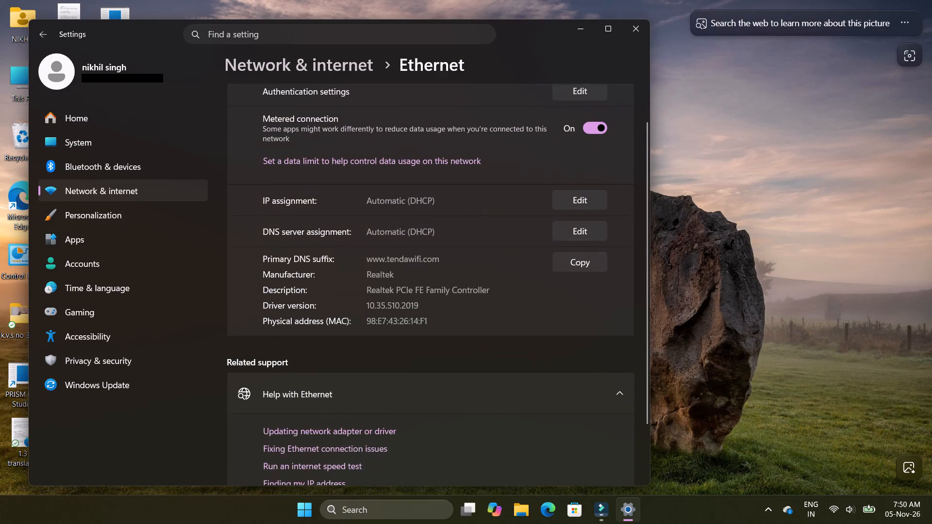
scroll(509, 339, down, 2)
scroll(509, 339, up, 4)
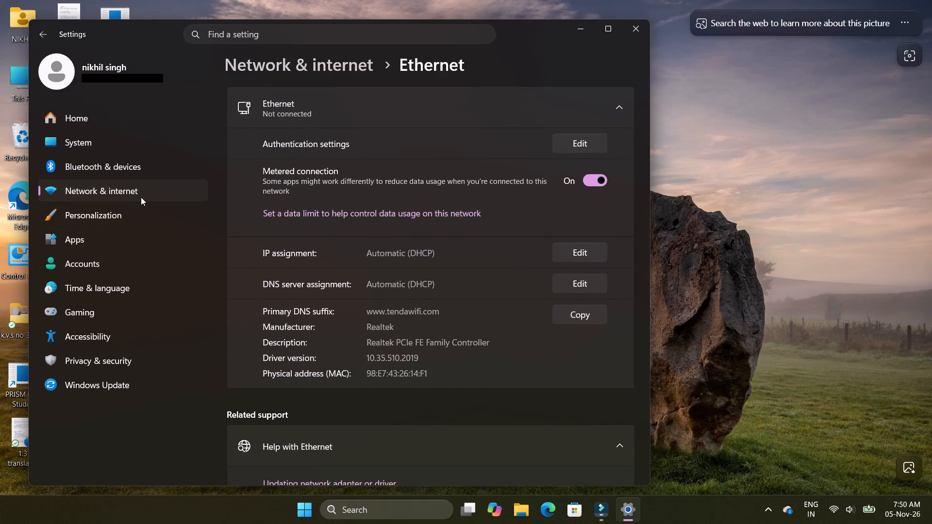
Look through the whole list of System settings categories.
click(104, 139)
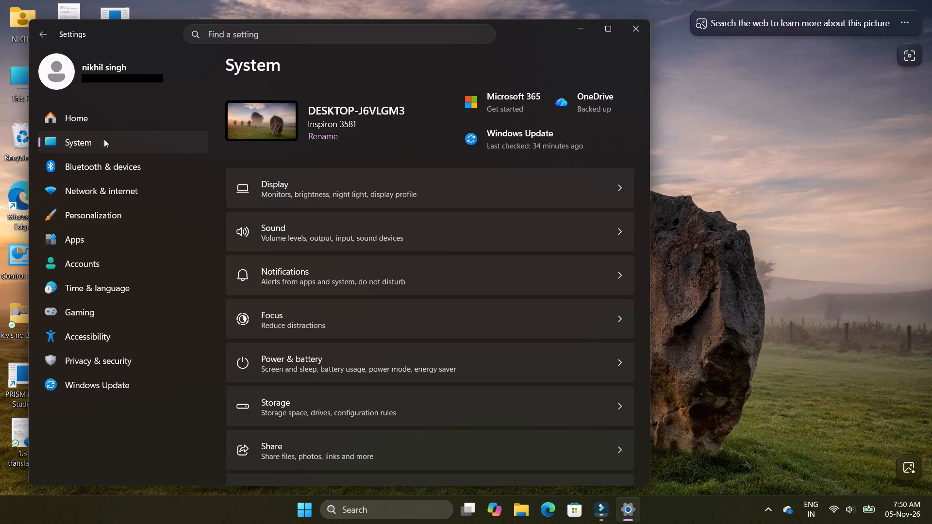
scroll(331, 283, down, 5)
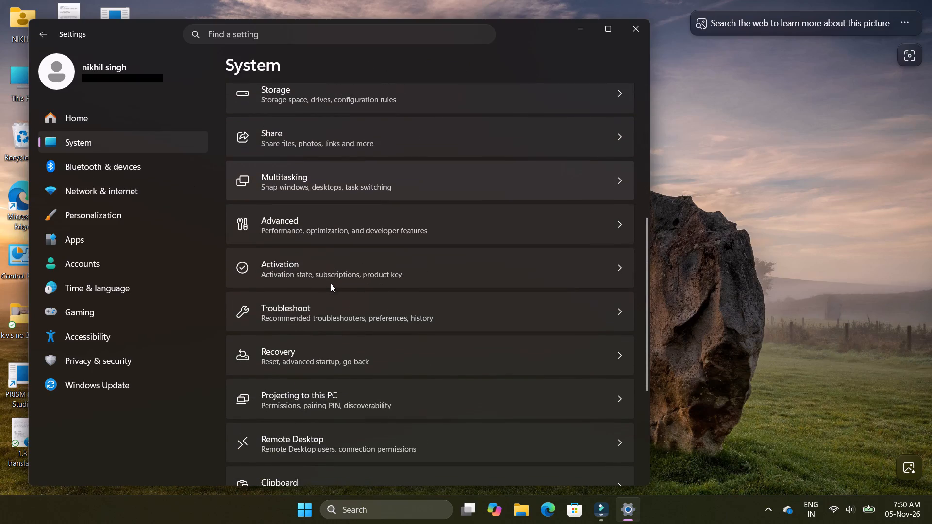
scroll(331, 283, down, 3)
scroll(331, 283, up, 1)
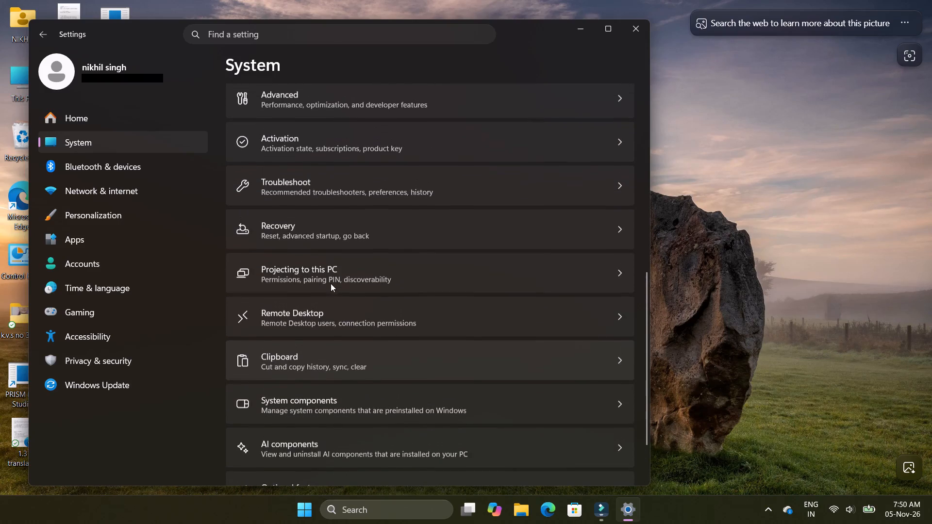
scroll(331, 283, up, 3)
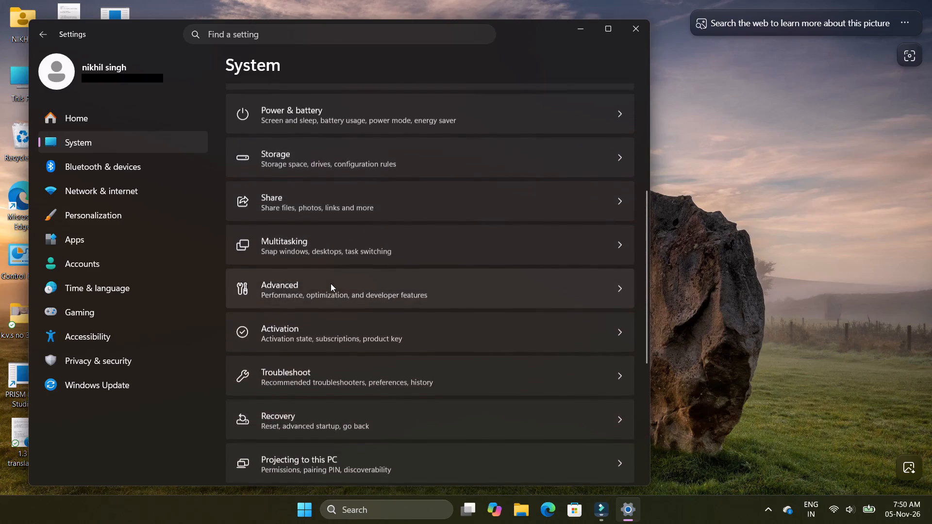
scroll(331, 283, up, 2)
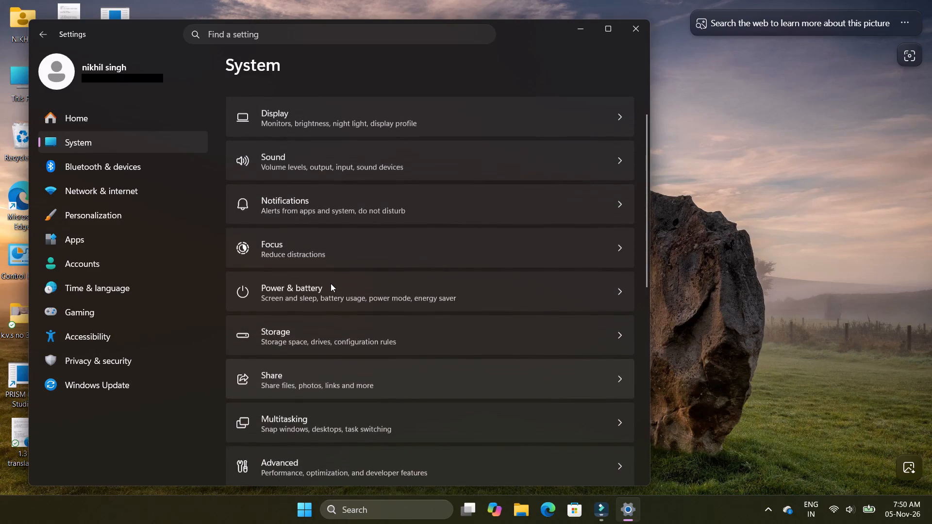
scroll(331, 283, up, 1)
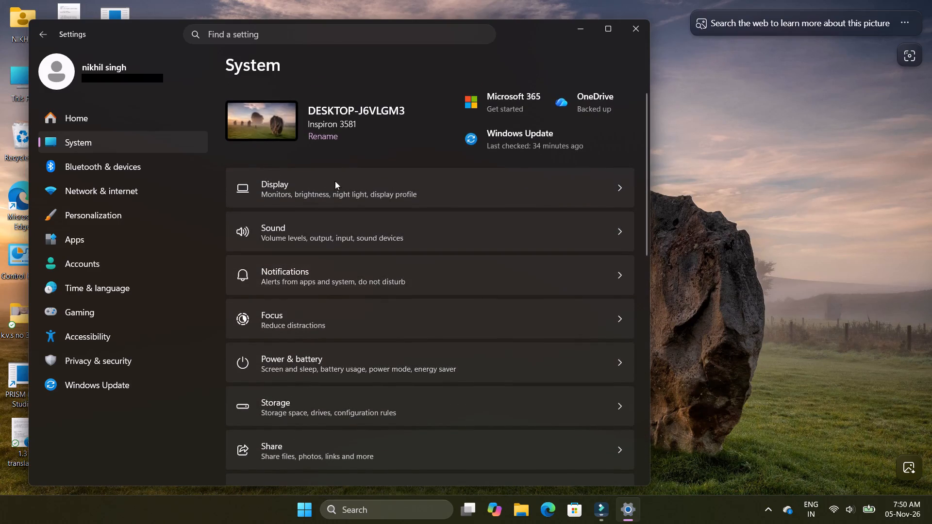
Turn on HDR video streaming for the internal display, look over its calibration options, and close Settings.
click(616, 185)
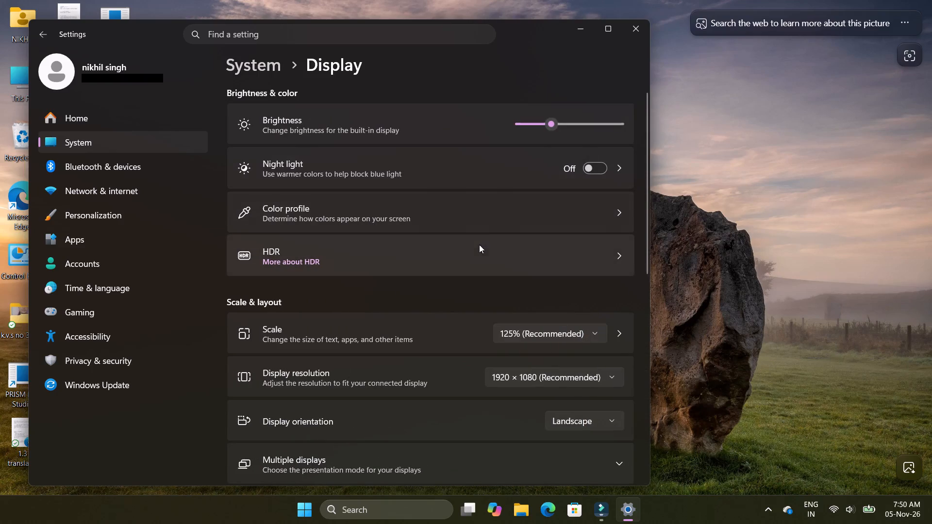
click(617, 254)
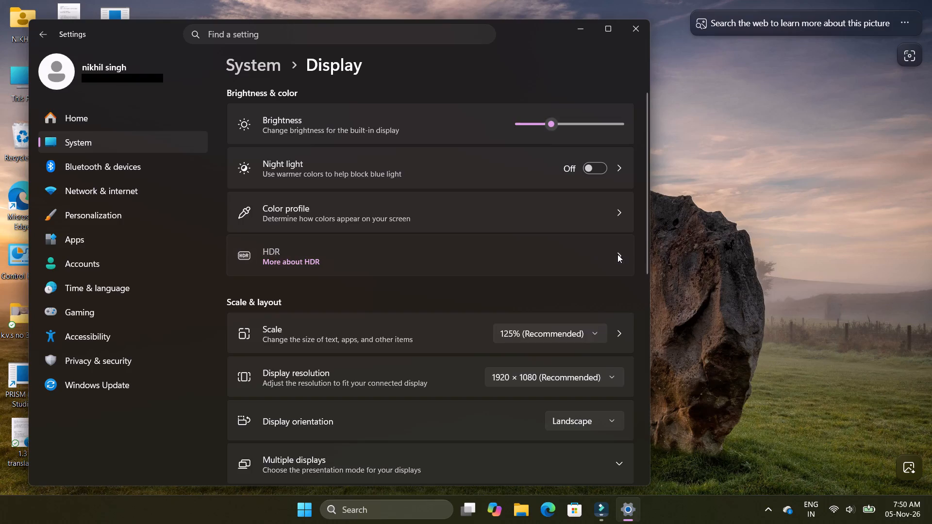
click(617, 254)
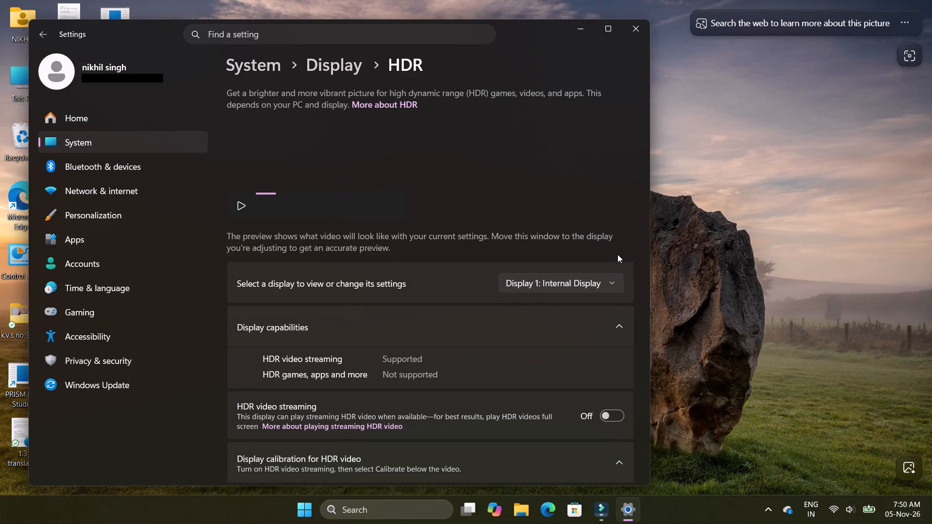
scroll(574, 342, down, 2)
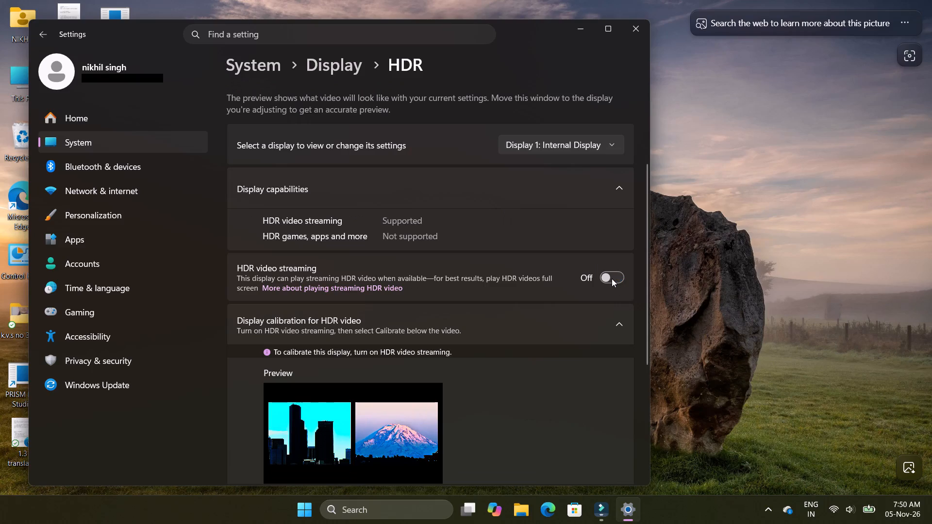
click(616, 275)
scroll(536, 351, down, 1)
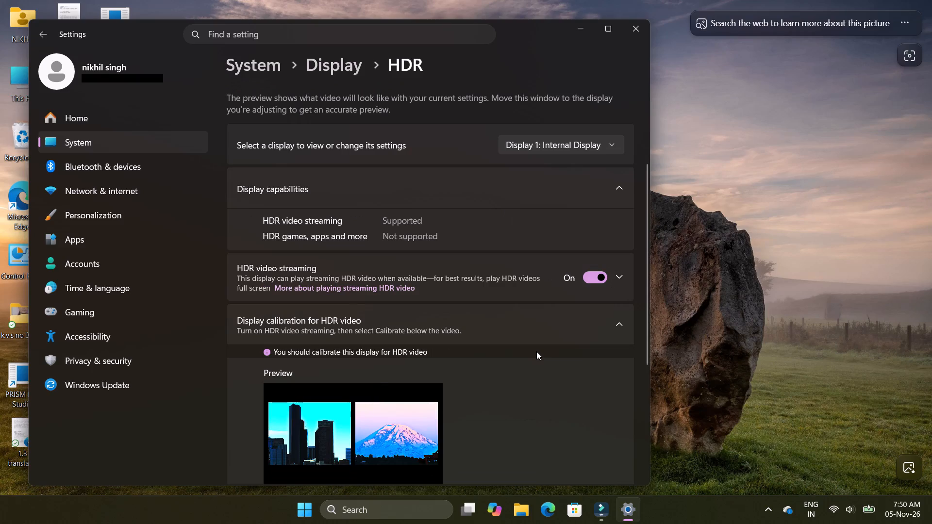
scroll(536, 351, down, 2)
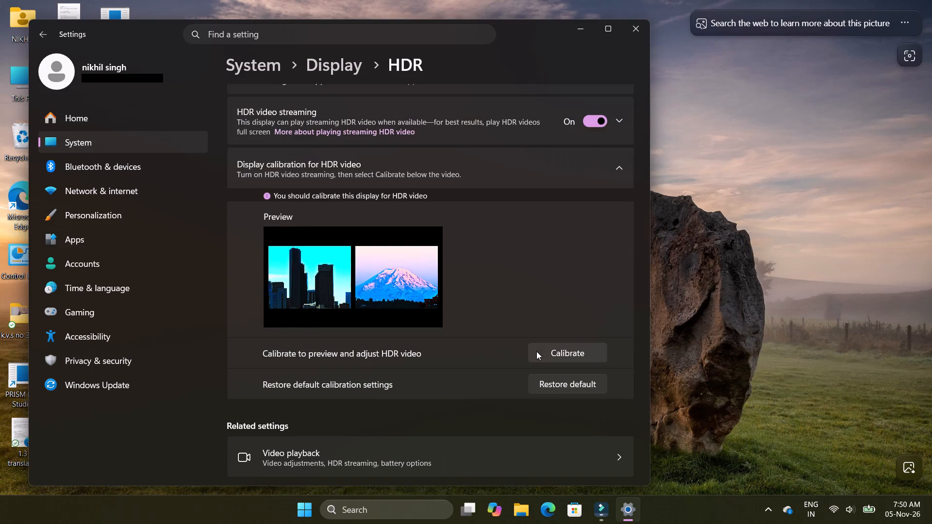
scroll(536, 351, down, 1)
scroll(536, 351, up, 2)
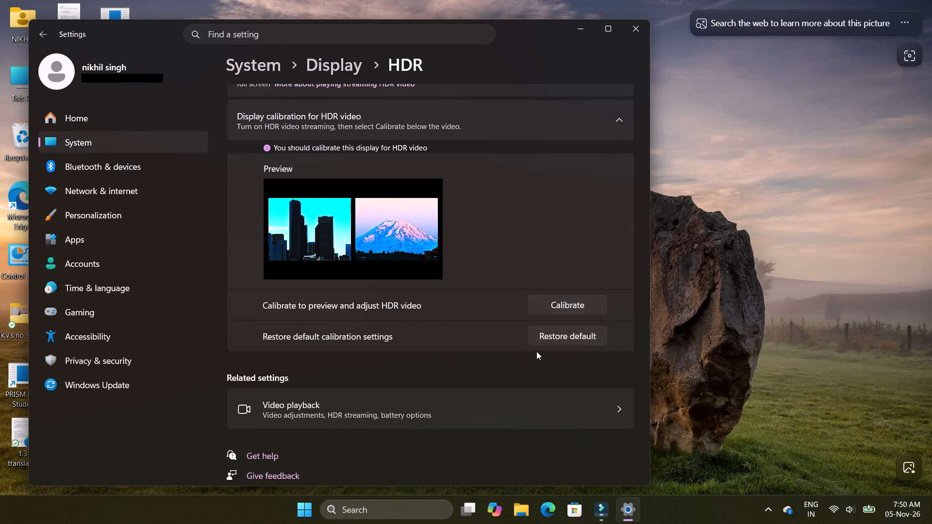
scroll(536, 351, up, 1)
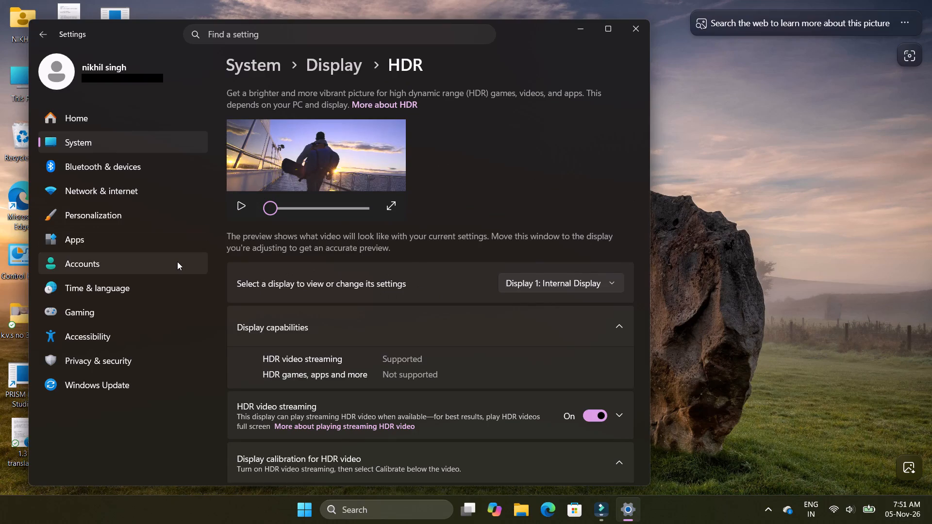
click(635, 25)
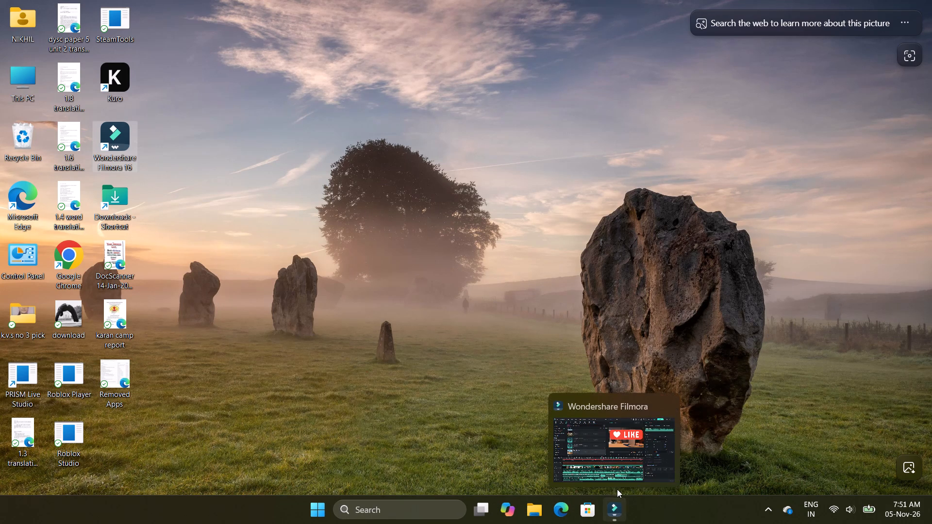
Switch back to Wondershare Filmora and show the hidden system tray icons.
click(619, 473)
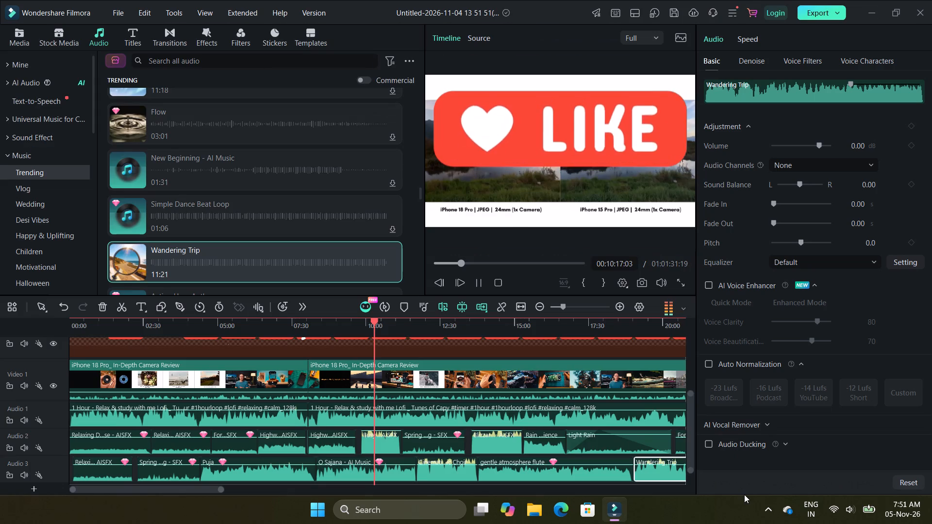
click(768, 508)
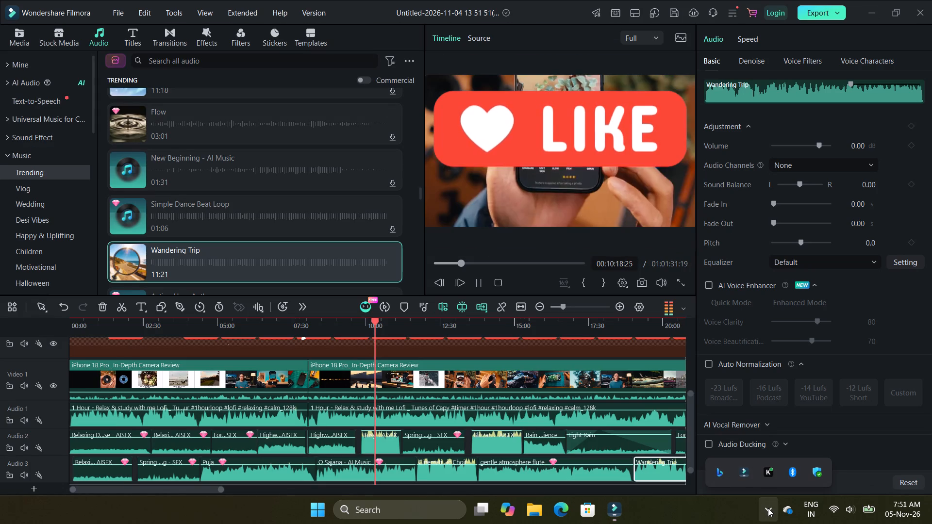
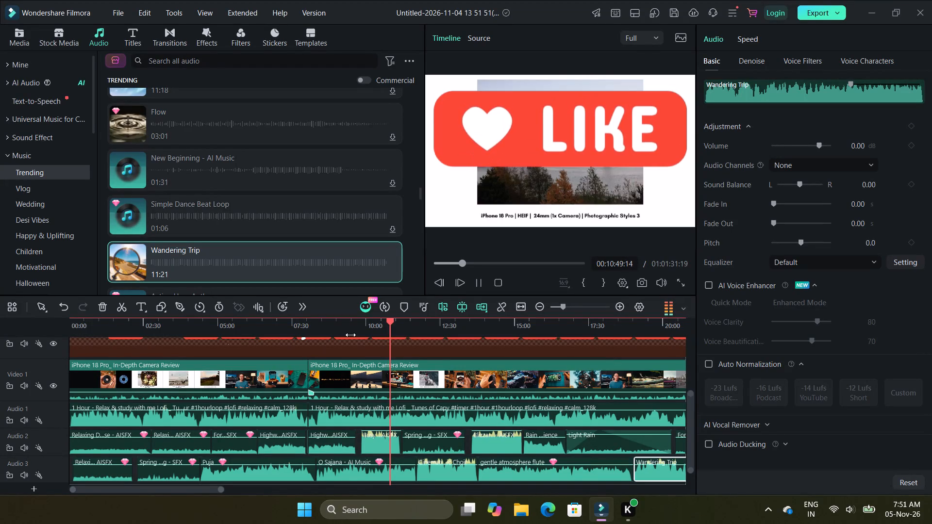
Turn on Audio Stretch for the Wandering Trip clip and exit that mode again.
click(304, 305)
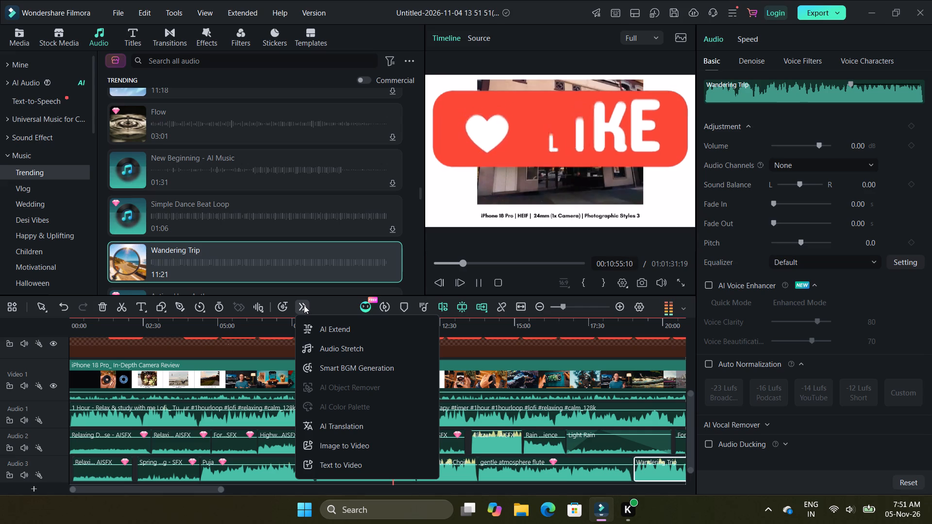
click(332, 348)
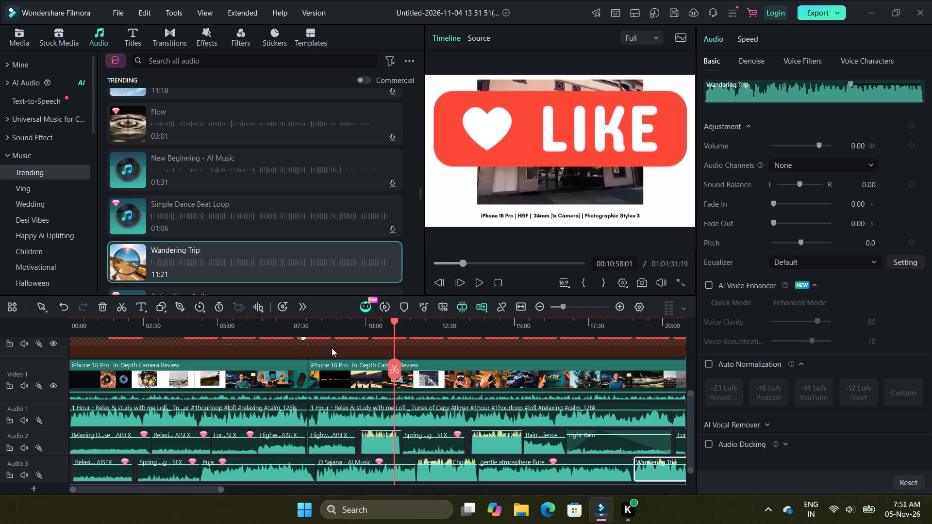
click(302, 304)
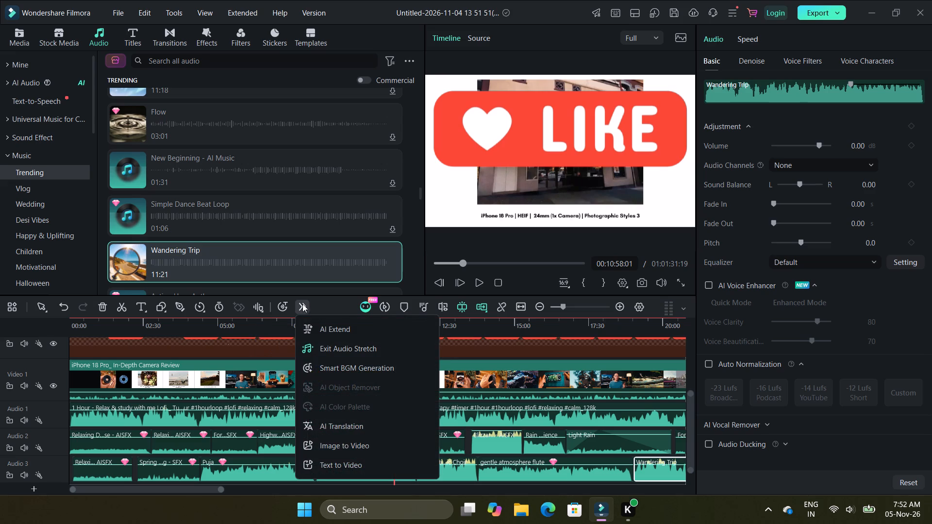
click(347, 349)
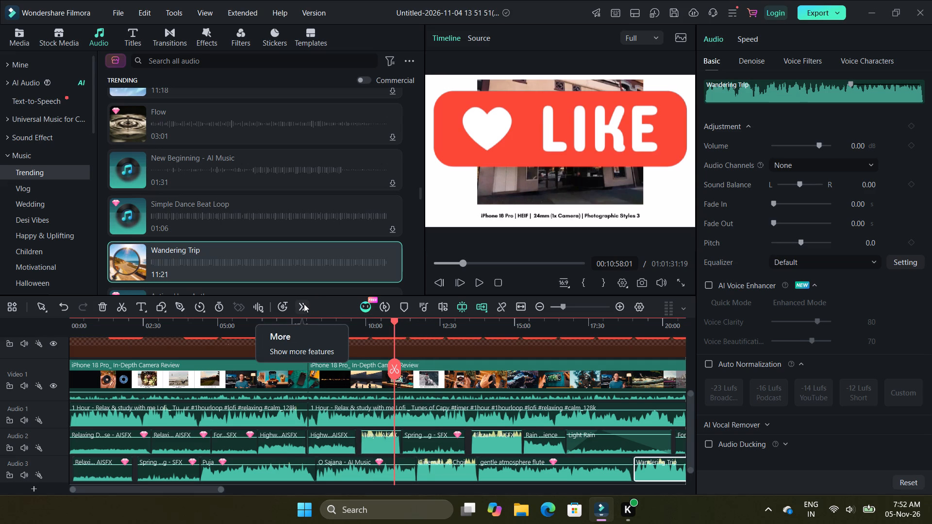
Choose AI Extend for the Wandering Trip clip, and switch to Audio Stretch instead.
click(304, 304)
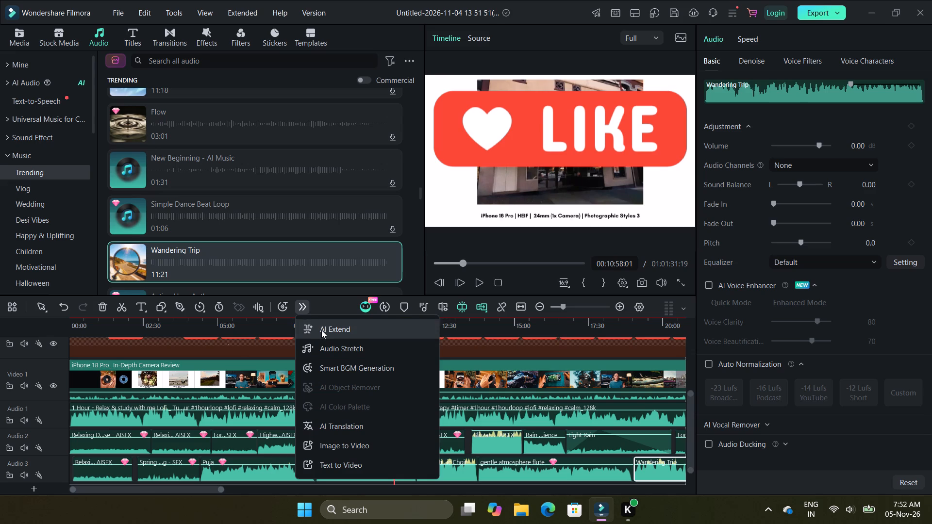
click(321, 330)
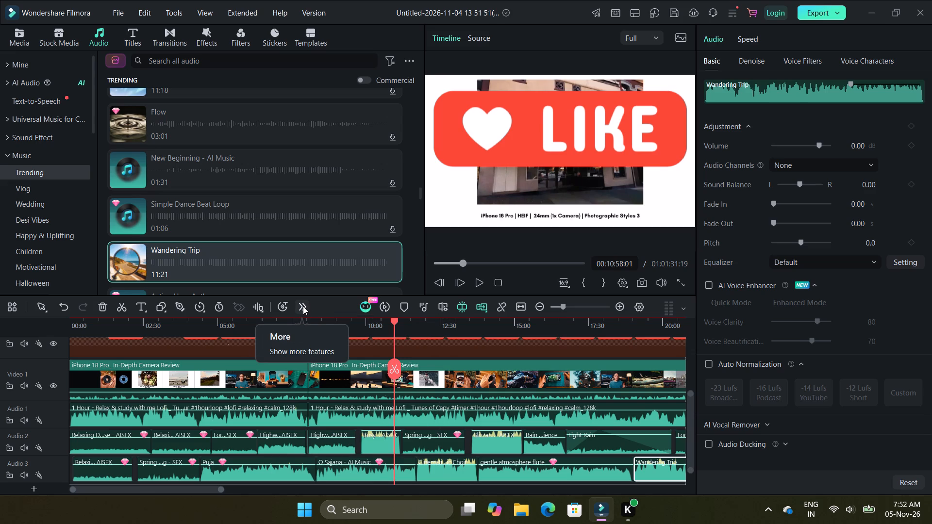
click(303, 306)
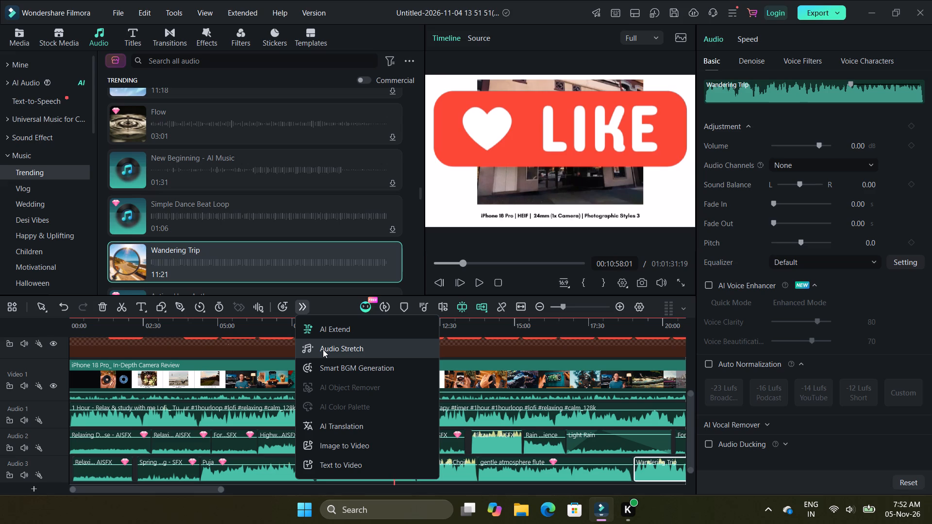
click(323, 349)
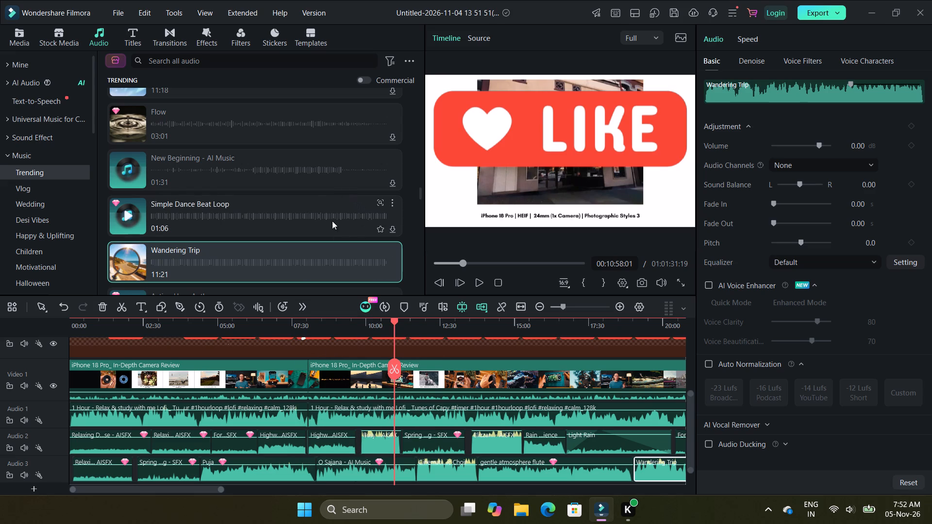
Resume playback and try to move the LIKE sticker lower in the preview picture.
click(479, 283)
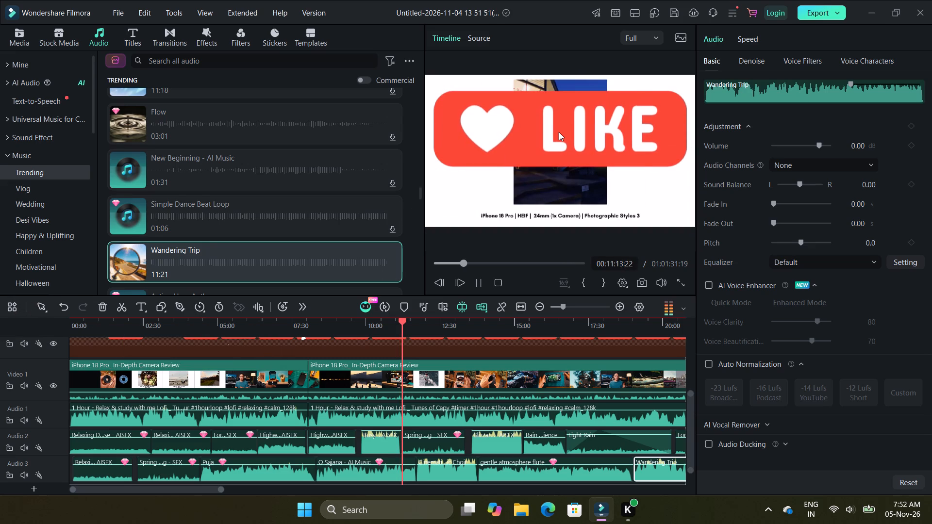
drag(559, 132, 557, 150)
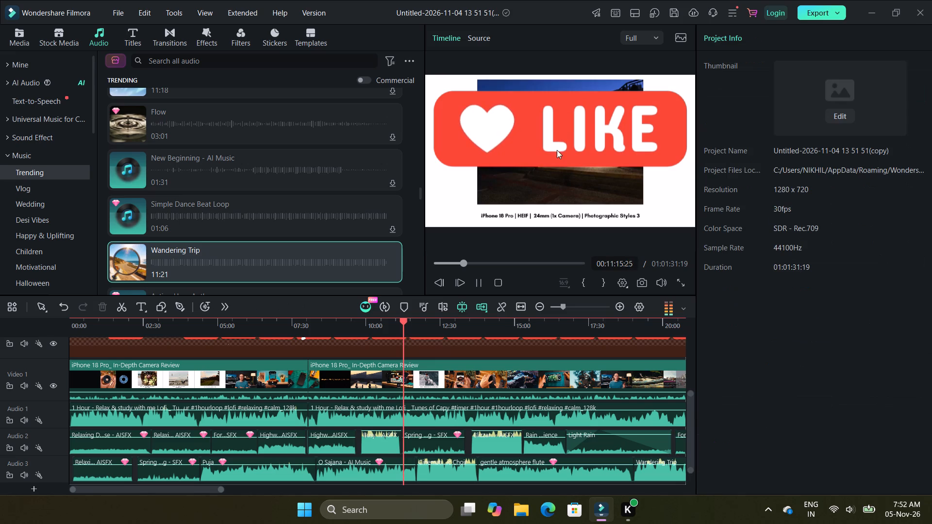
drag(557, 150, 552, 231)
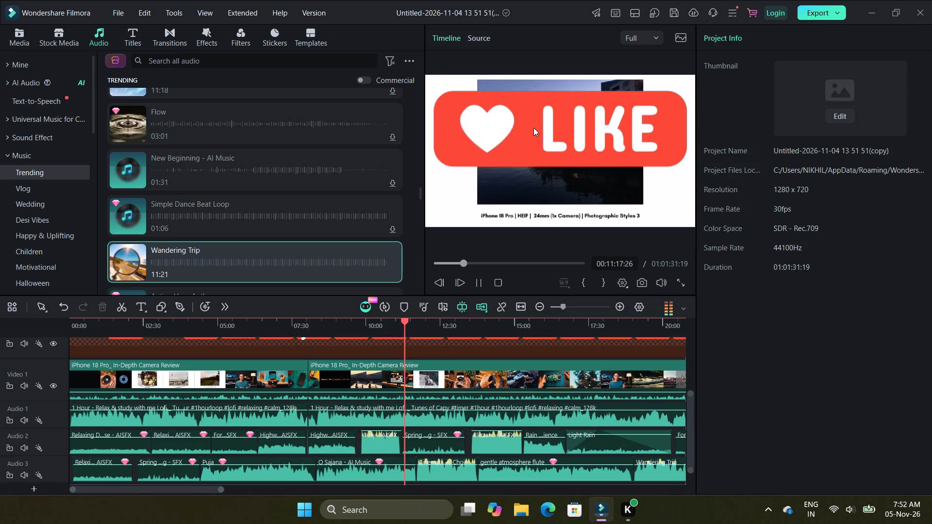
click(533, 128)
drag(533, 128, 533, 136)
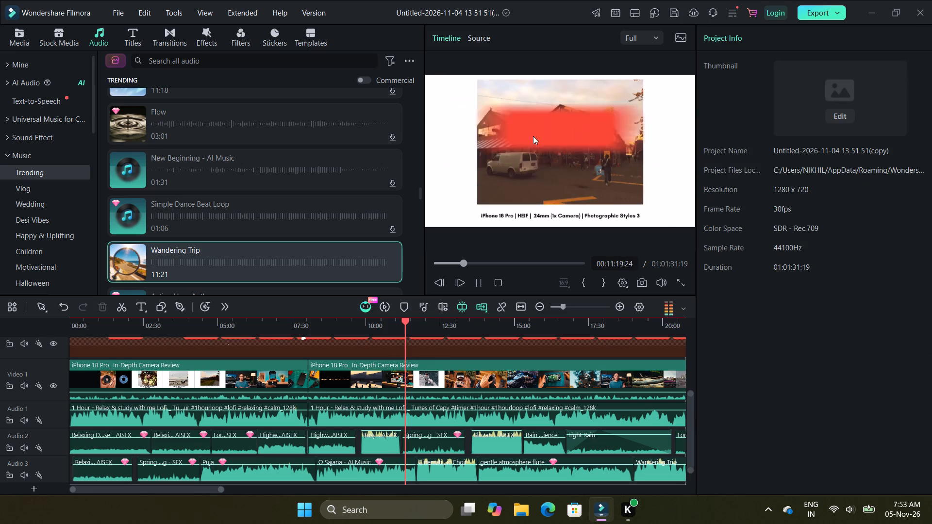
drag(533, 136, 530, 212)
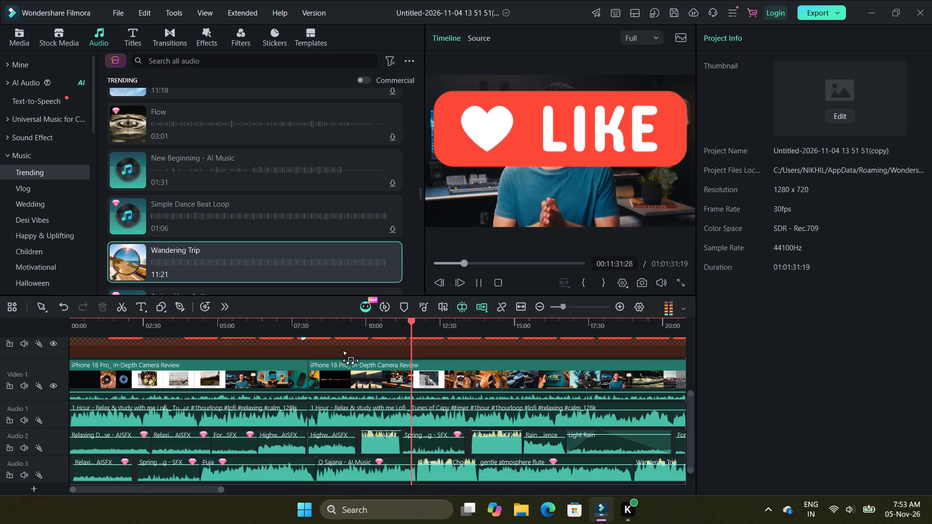
Delete the LIKE sticker clip from the track above Video 1 and resume playback.
right_click(325, 347)
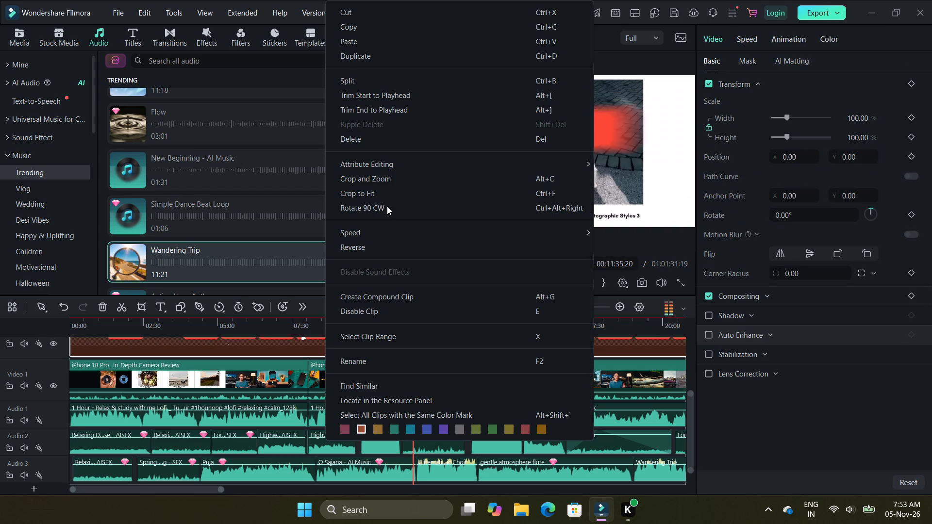
click(350, 137)
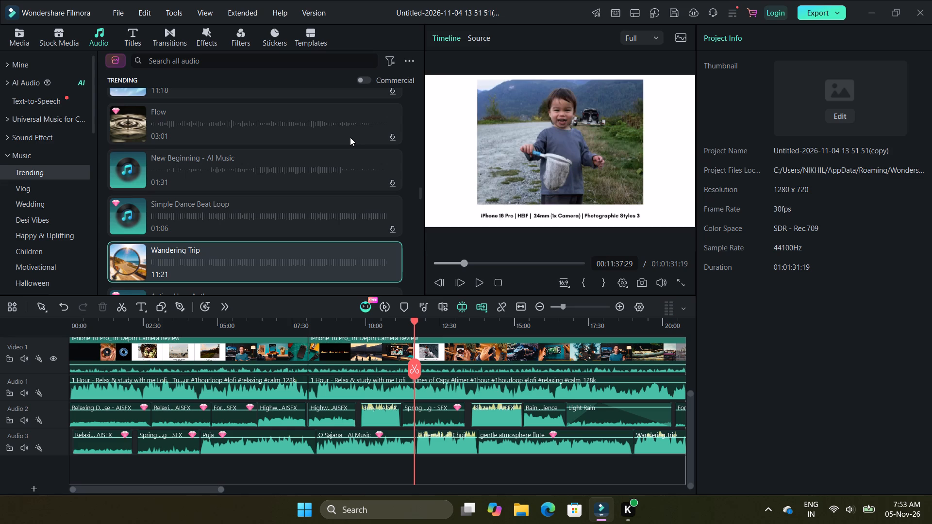
click(479, 281)
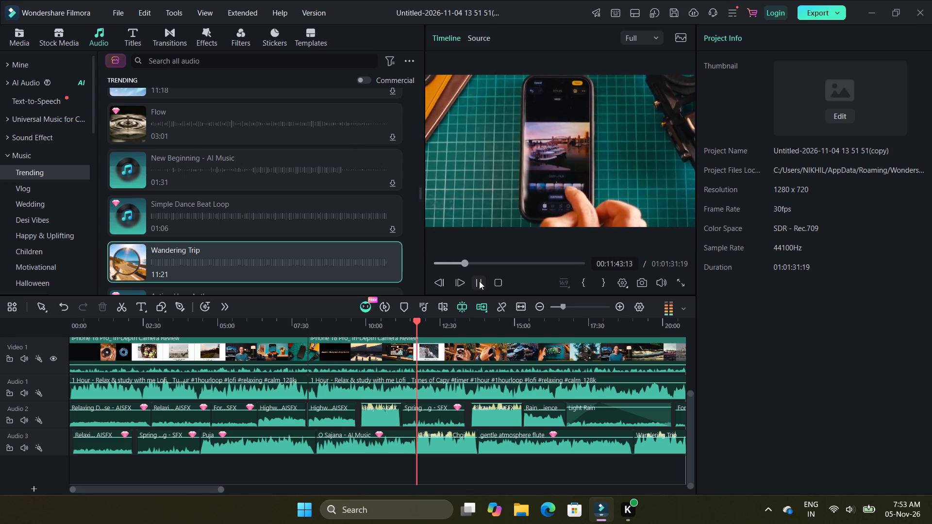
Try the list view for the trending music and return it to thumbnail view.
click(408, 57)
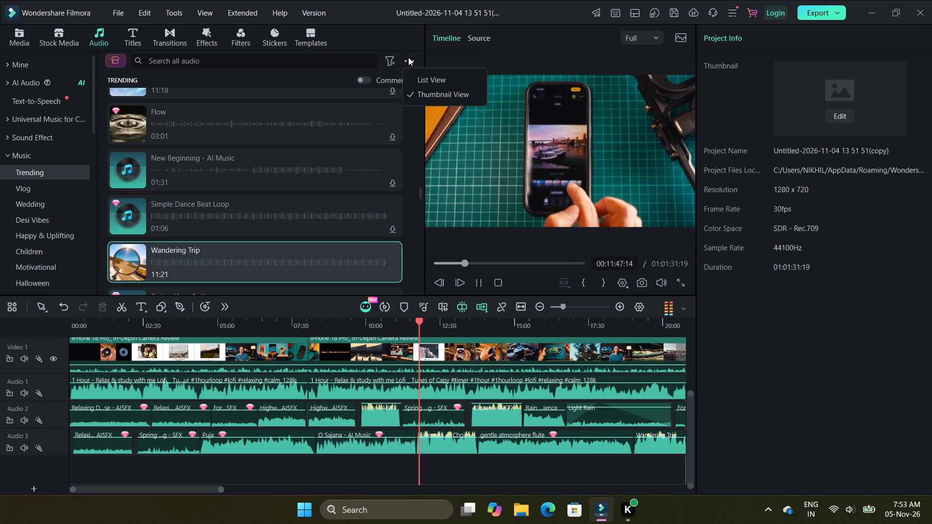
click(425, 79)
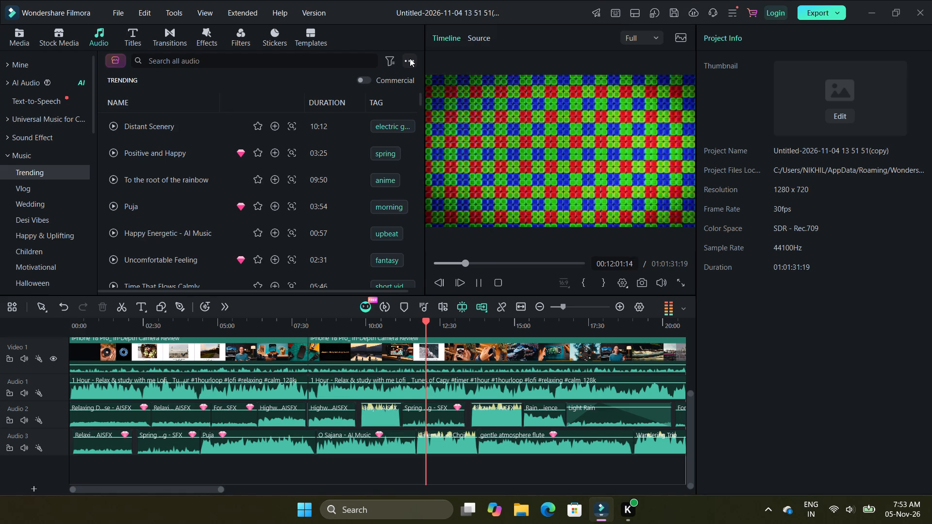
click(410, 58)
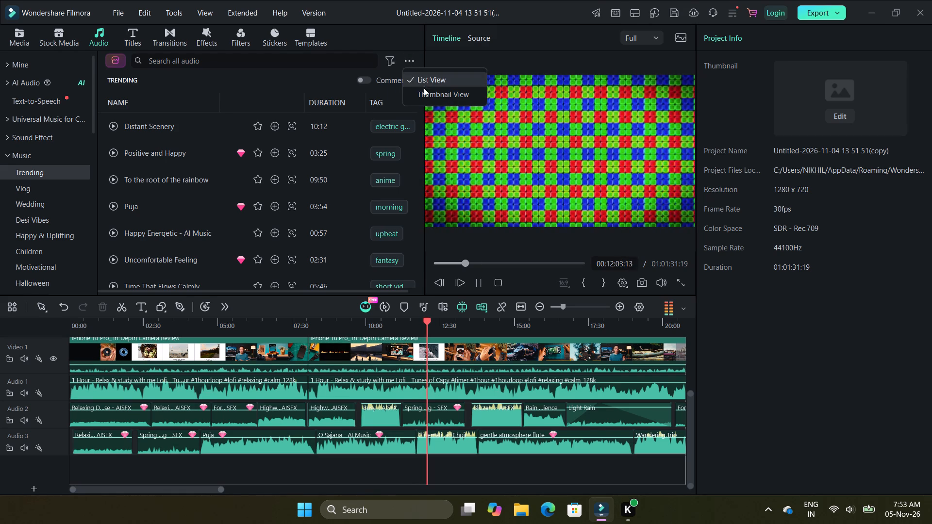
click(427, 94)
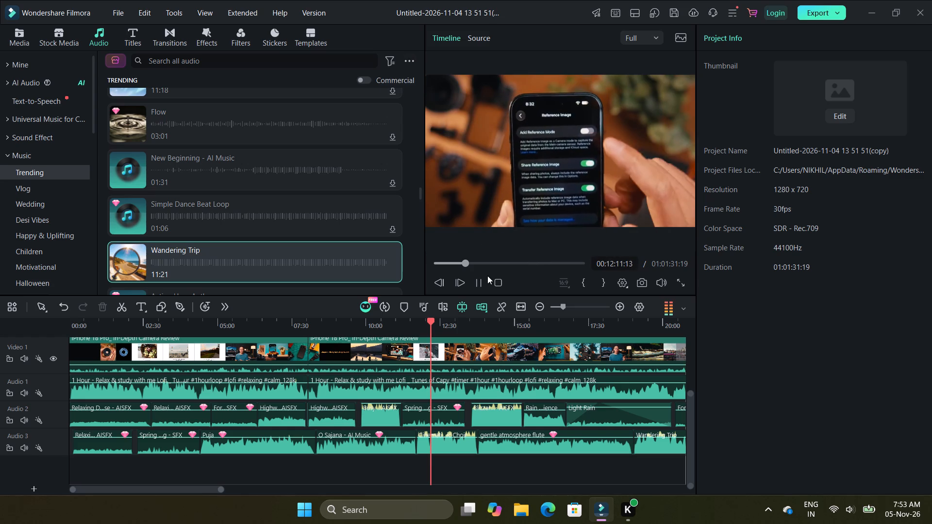
Examine the timeline settings, including More Settings, and the preview display options without changing them.
click(639, 305)
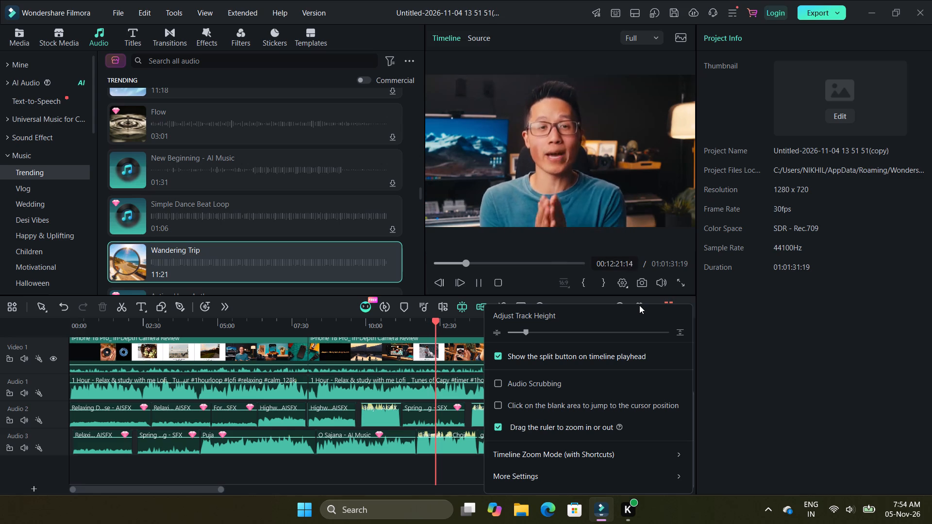
click(624, 284)
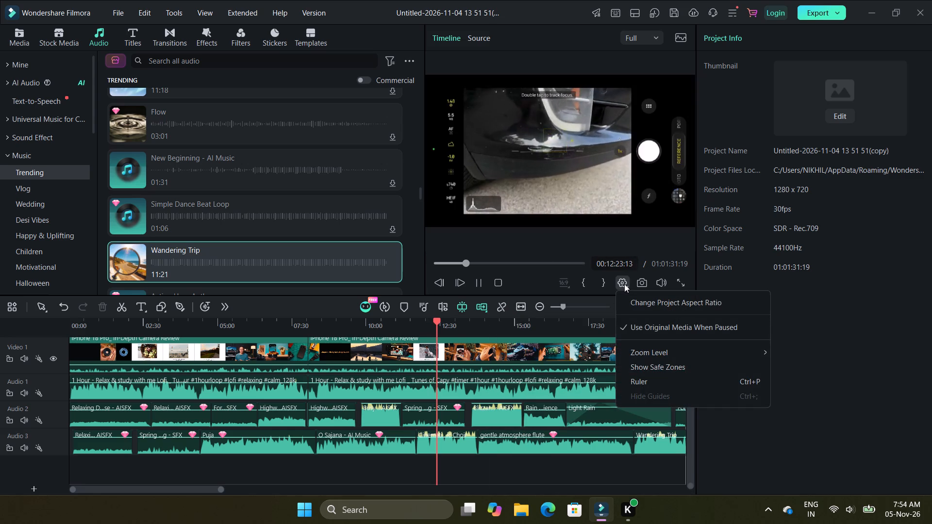
click(624, 284)
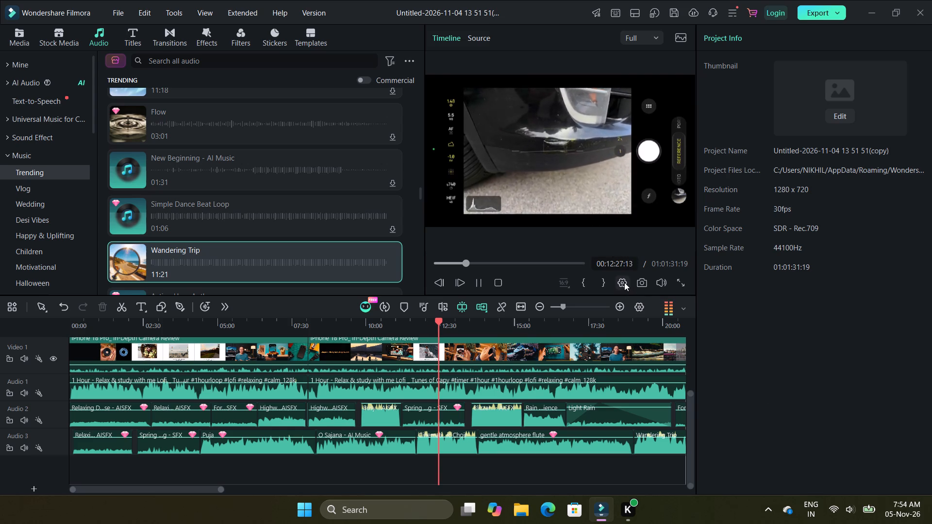
click(624, 282)
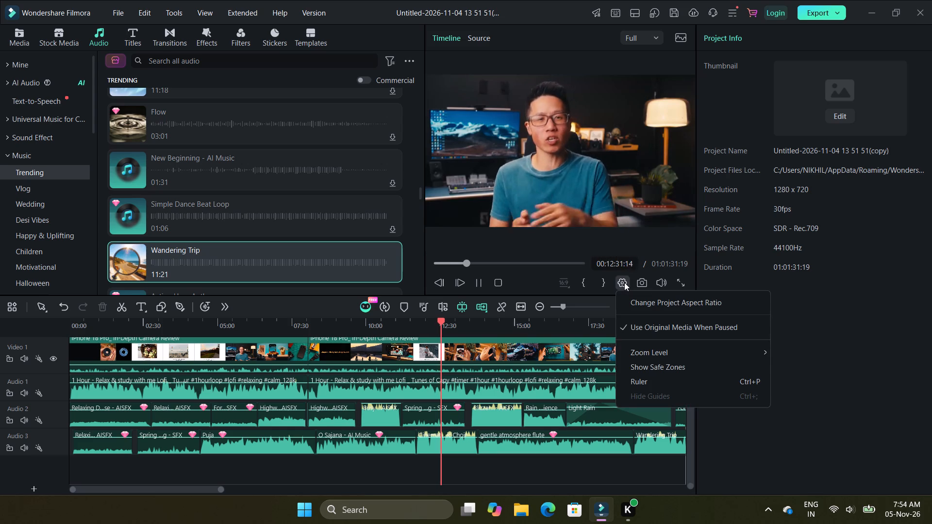
click(624, 282)
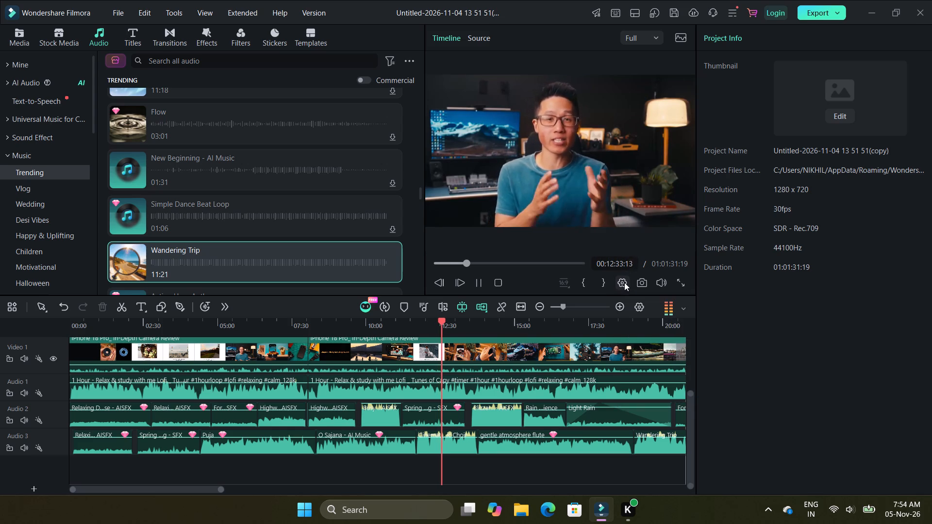
click(641, 306)
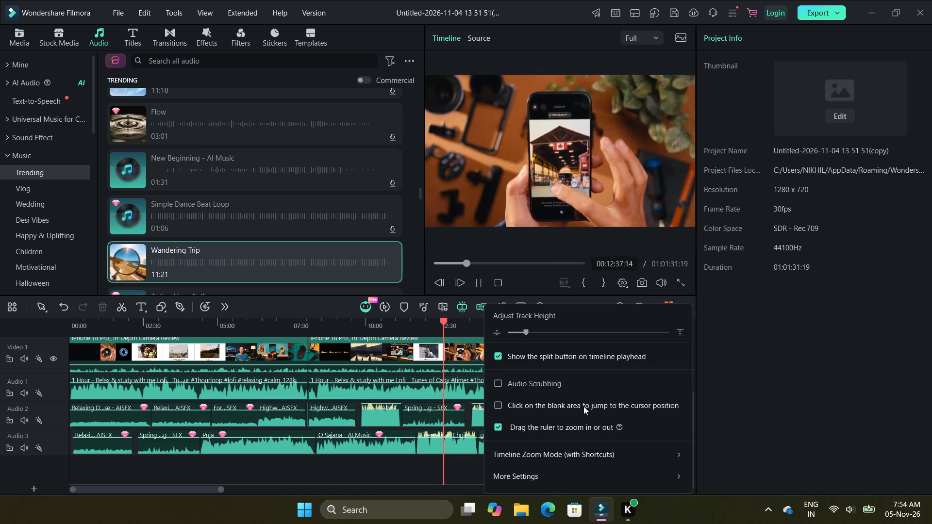
scroll(583, 406, down, 1)
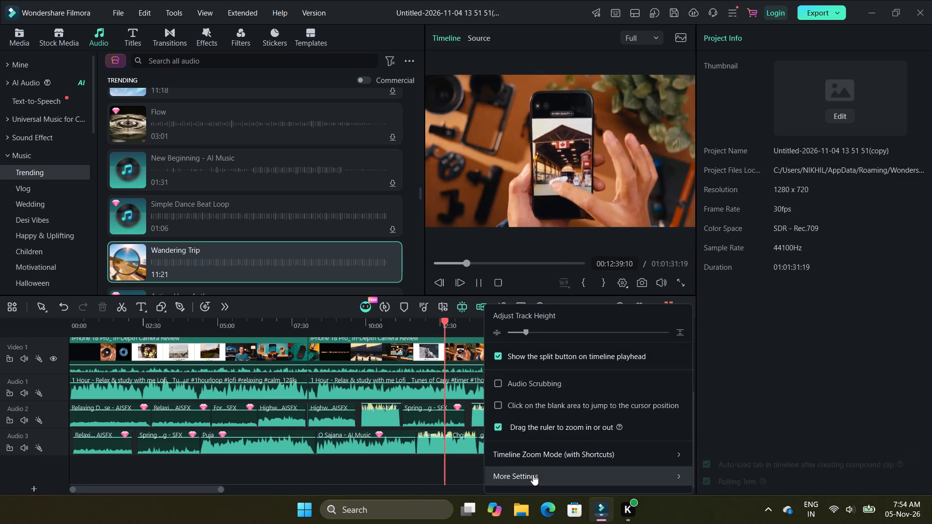
click(531, 475)
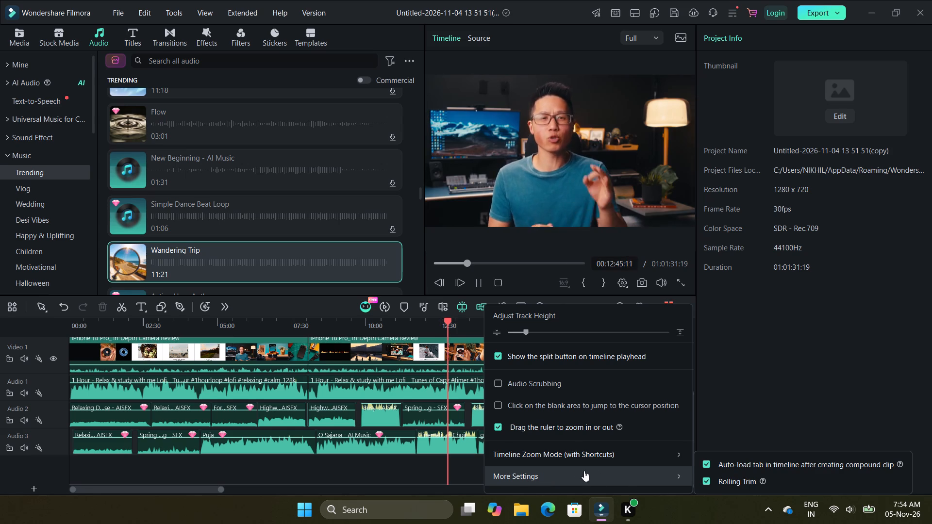
click(677, 475)
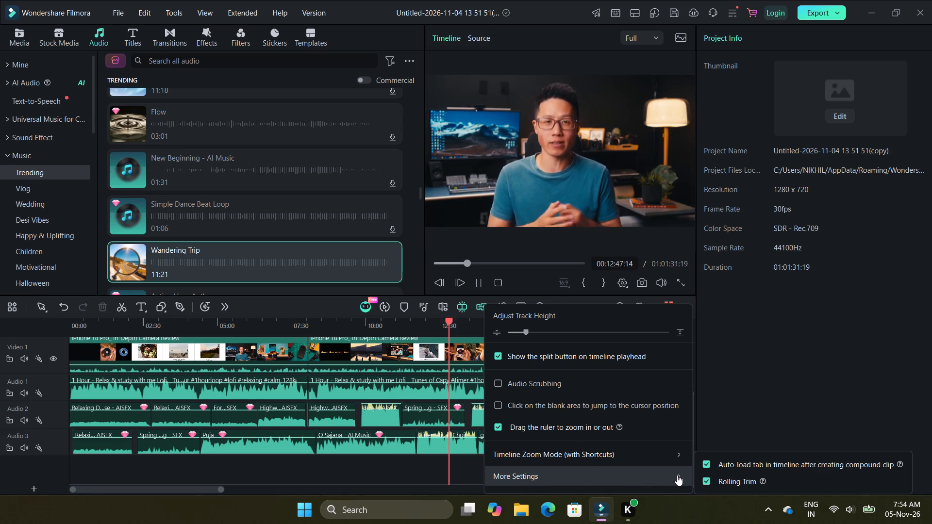
click(677, 475)
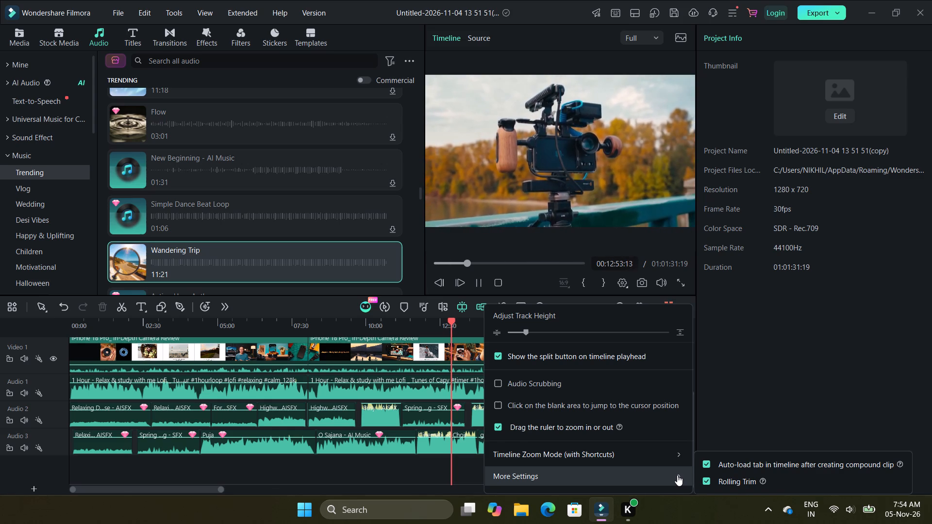
click(624, 283)
click(624, 283)
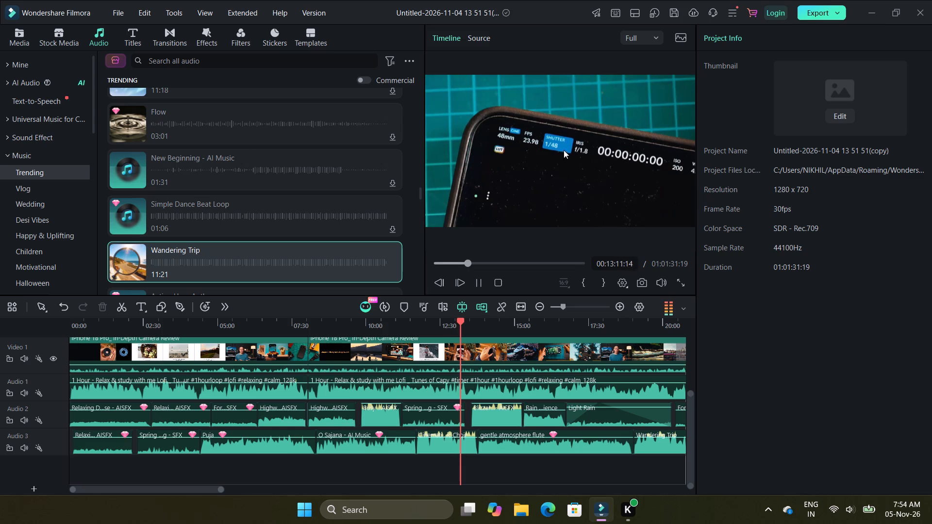
Open the Get Creative page to look at the Creator Hub, and close it.
click(731, 11)
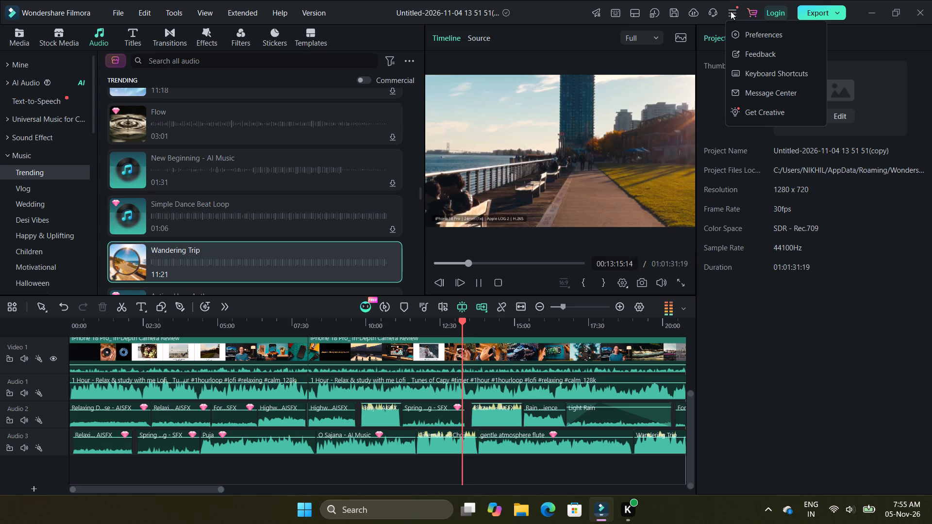
click(763, 113)
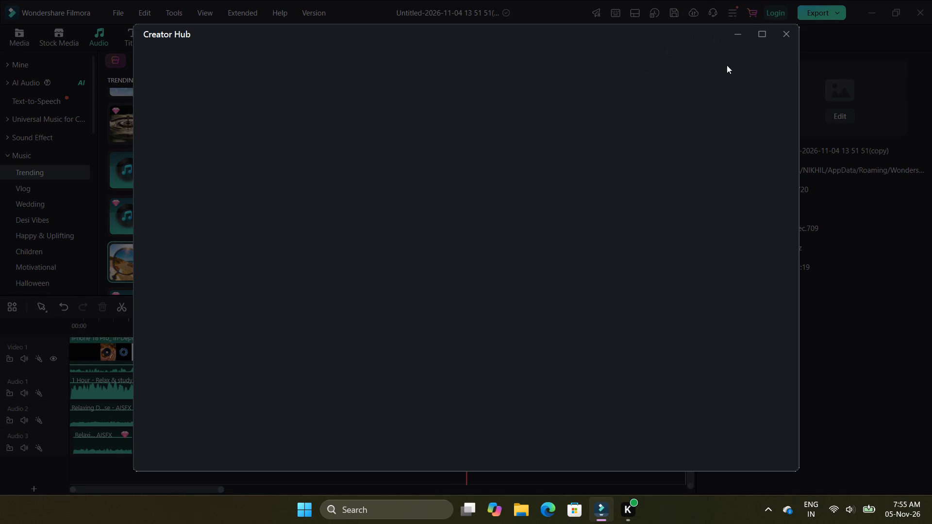
click(787, 35)
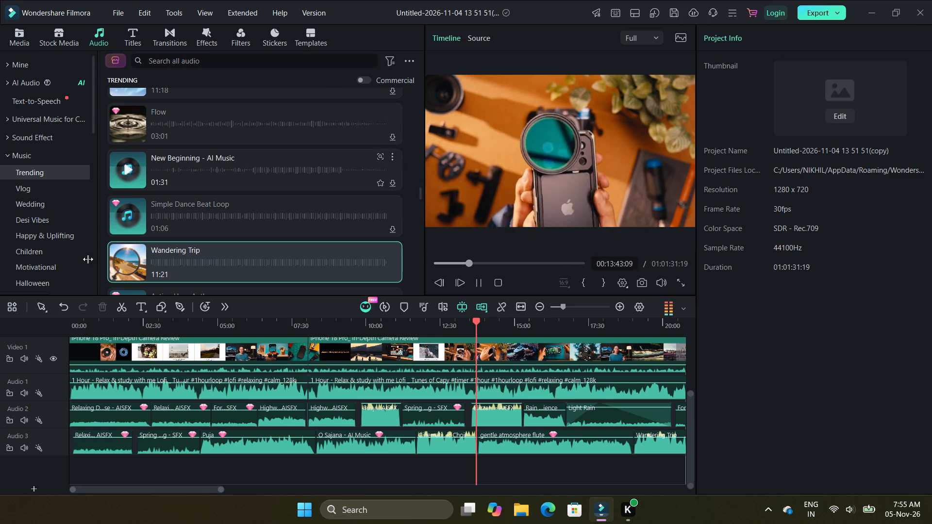
Show the Vlog category of the music library.
click(35, 187)
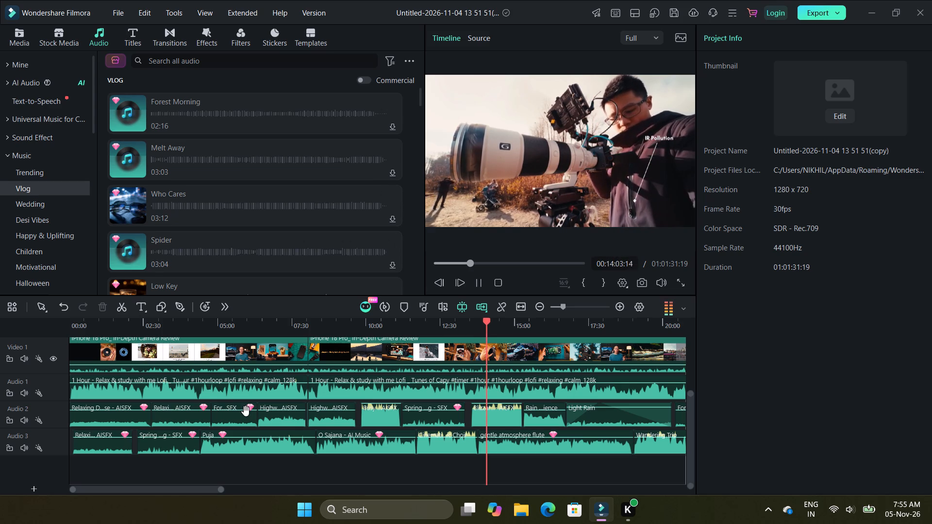
Delete the Puja music clip from the Audio 3 track.
right_click(270, 442)
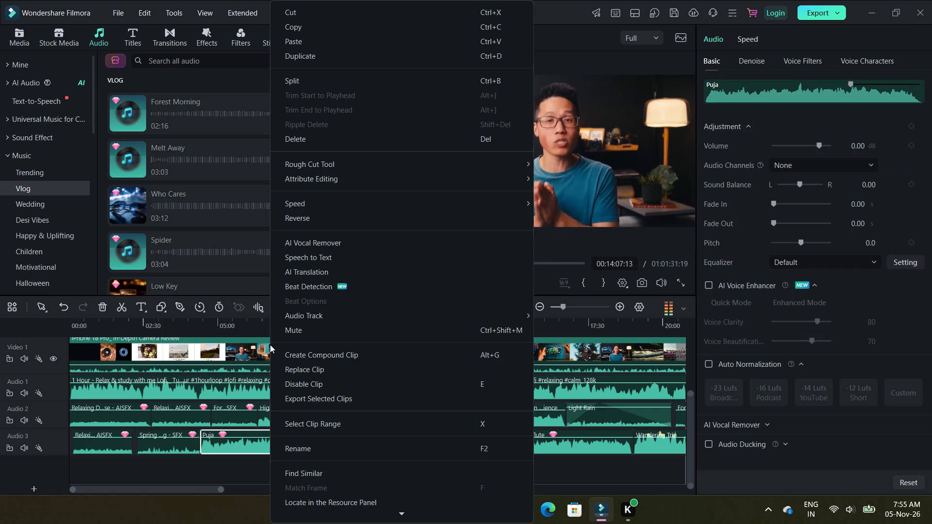
click(299, 139)
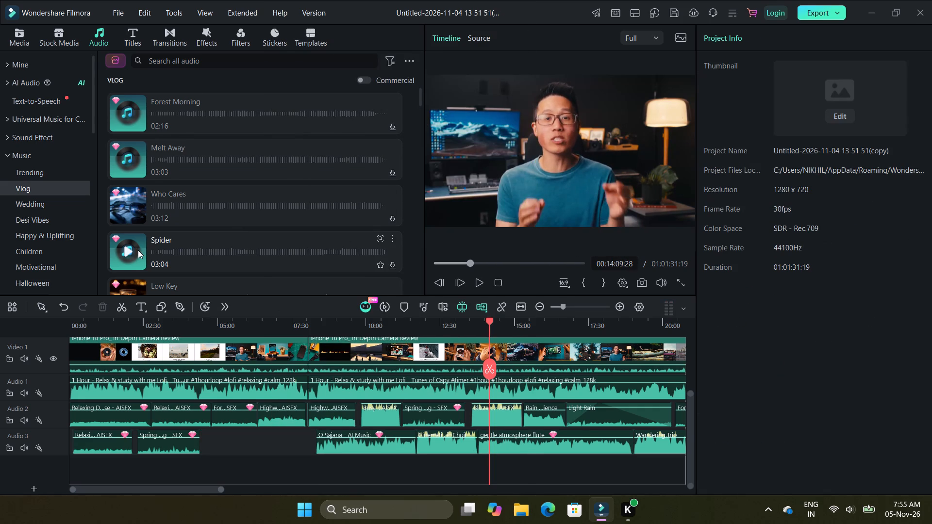
Add the Spider music from the Vlog category to the gap on Audio 3 following the Spring Forest Ambience clip.
drag(138, 250, 231, 414)
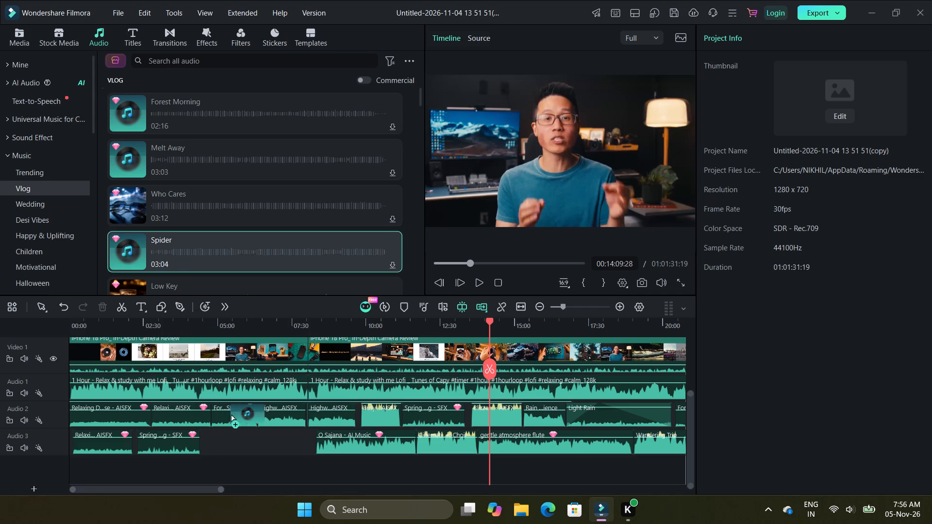
drag(231, 414, 204, 442)
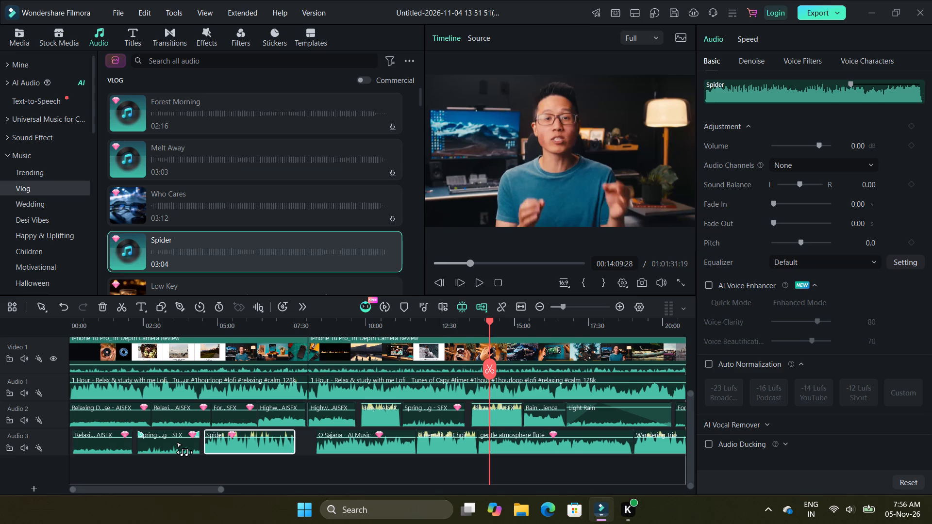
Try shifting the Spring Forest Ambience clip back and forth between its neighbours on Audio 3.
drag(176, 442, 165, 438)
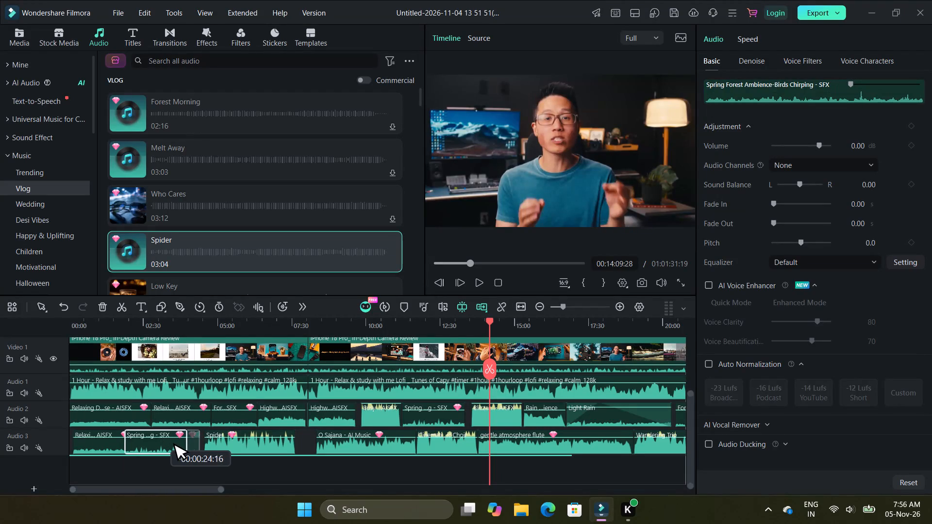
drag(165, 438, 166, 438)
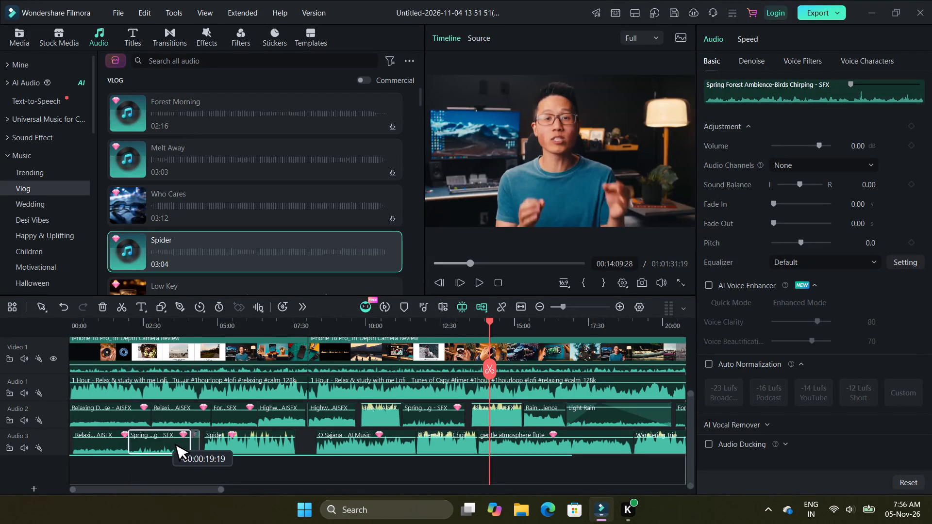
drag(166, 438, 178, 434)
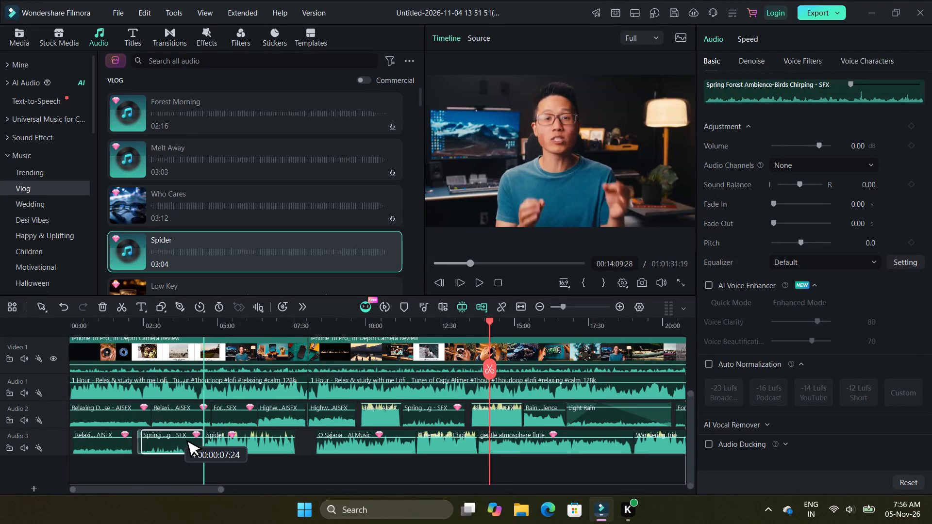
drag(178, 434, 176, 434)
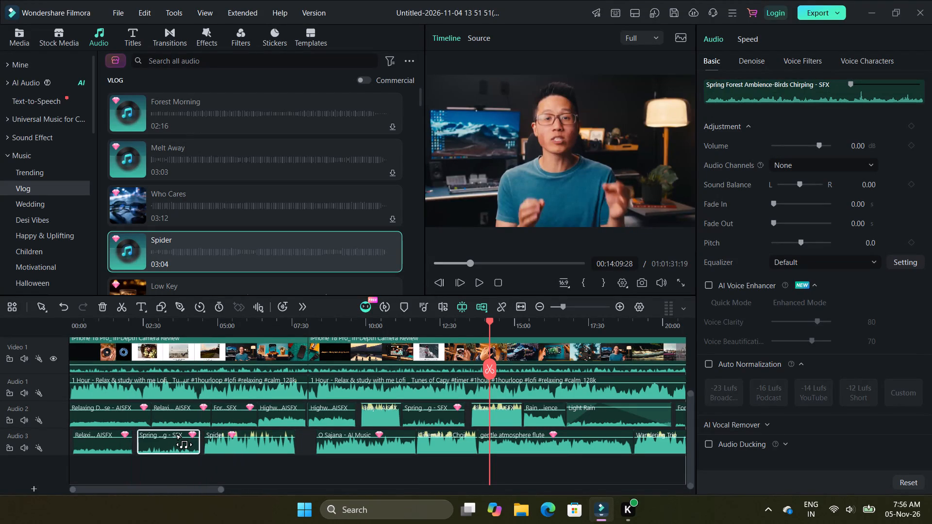
Shift the Spider clip earlier on Audio 3 so it starts directly at the end of the Spring Forest Ambience clip.
drag(221, 435, 212, 433)
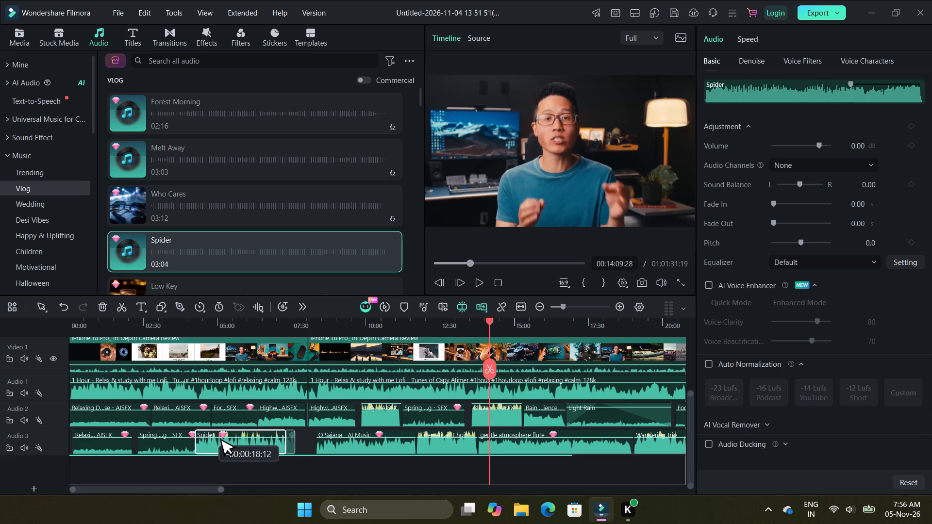
drag(212, 433, 214, 433)
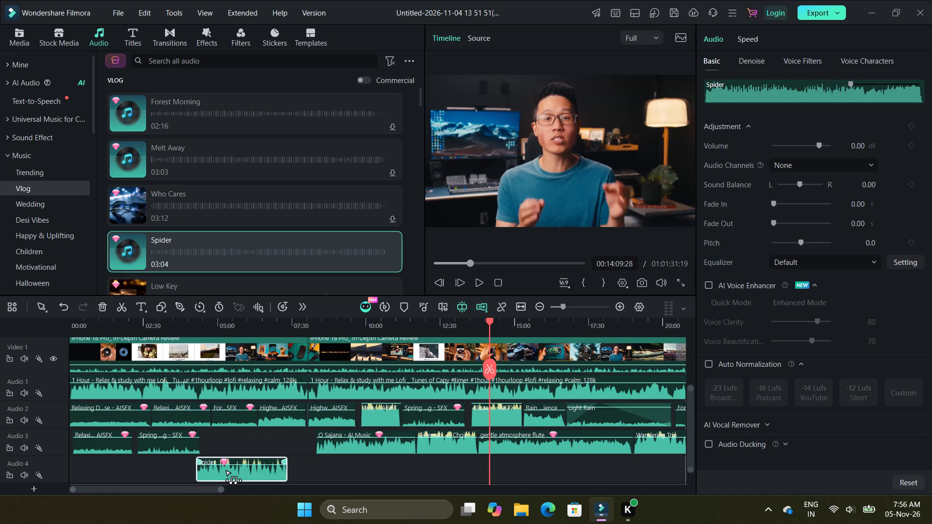
drag(225, 470, 230, 449)
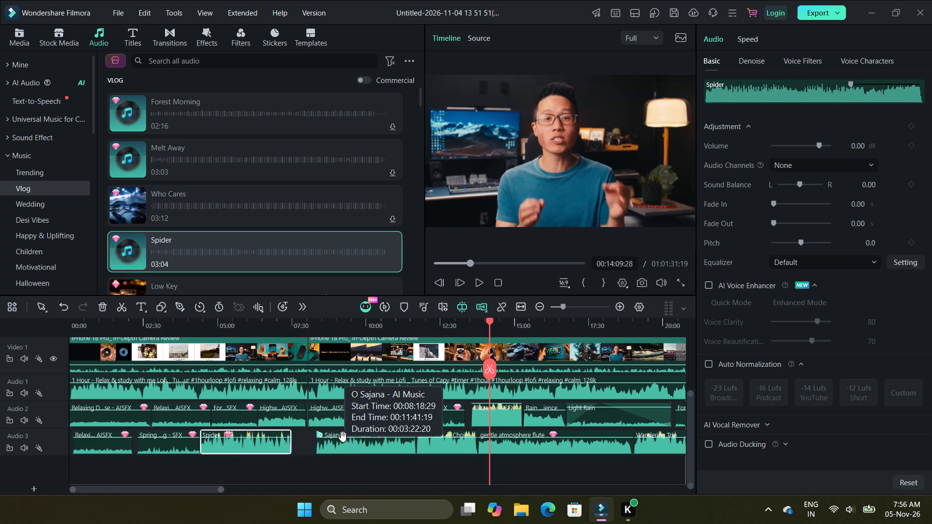
Close the gaps after Spider on Audio 3 by moving O Sajana, the Gothic Choir clip, gentle atmosphere flute and Wandering Trip earlier, end to end.
drag(343, 437, 309, 434)
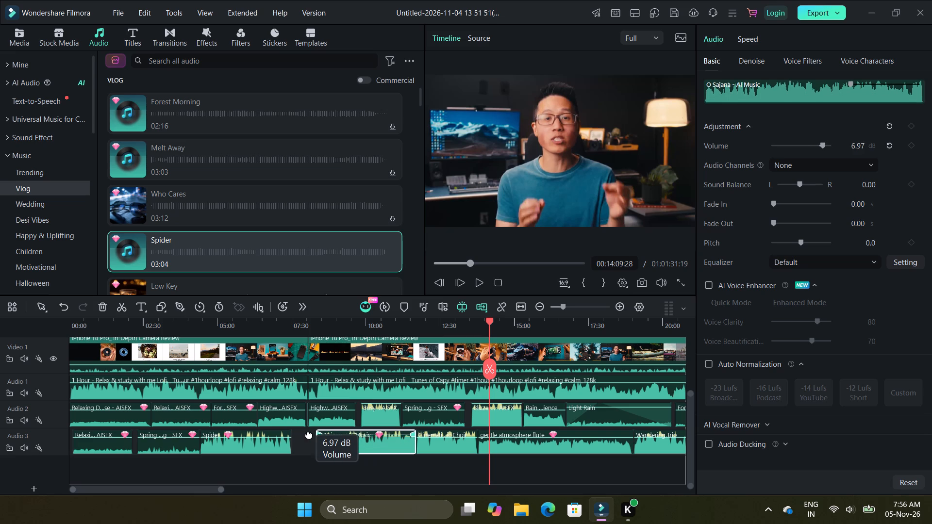
drag(309, 434, 303, 437)
drag(341, 443, 318, 439)
drag(447, 441, 424, 438)
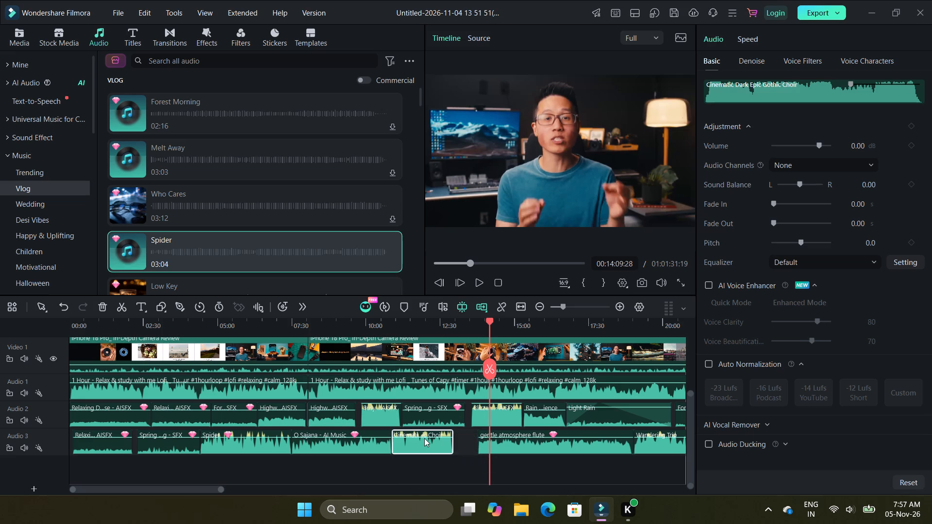
drag(511, 445, 492, 442)
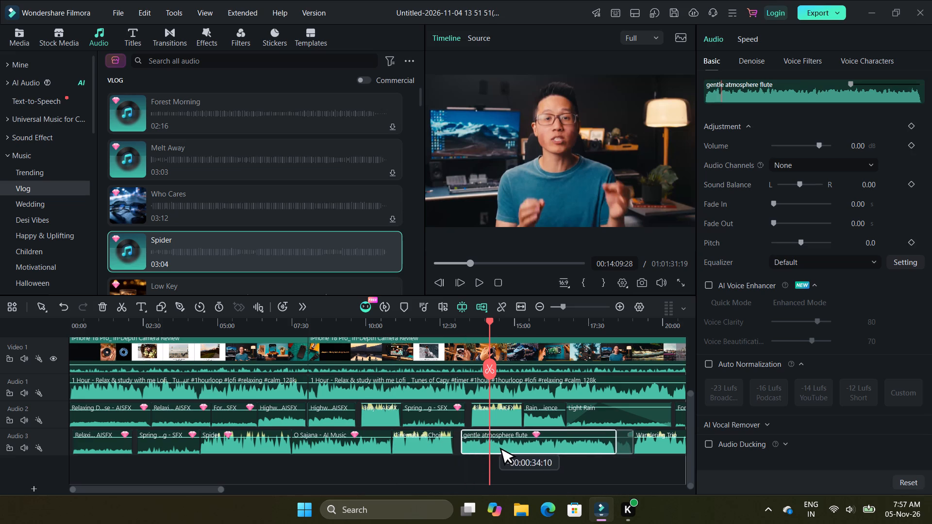
drag(492, 442, 486, 442)
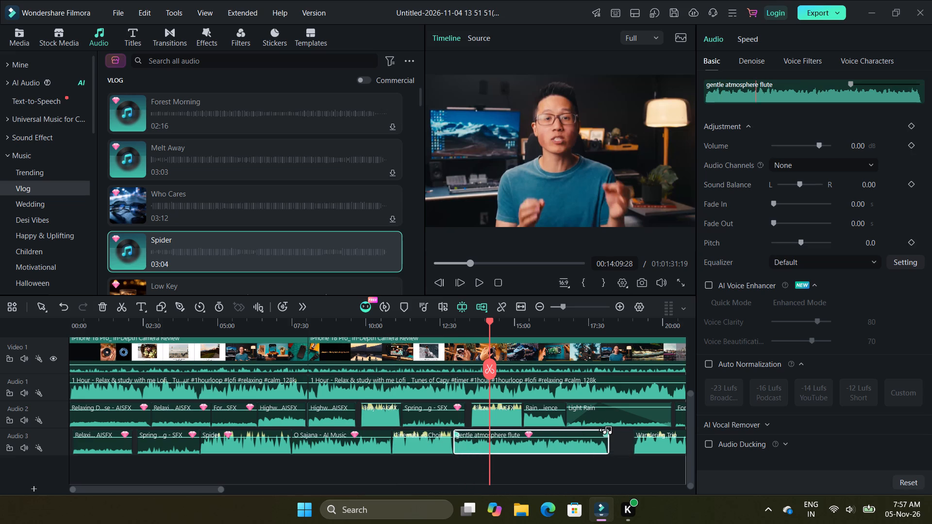
drag(653, 443, 649, 442)
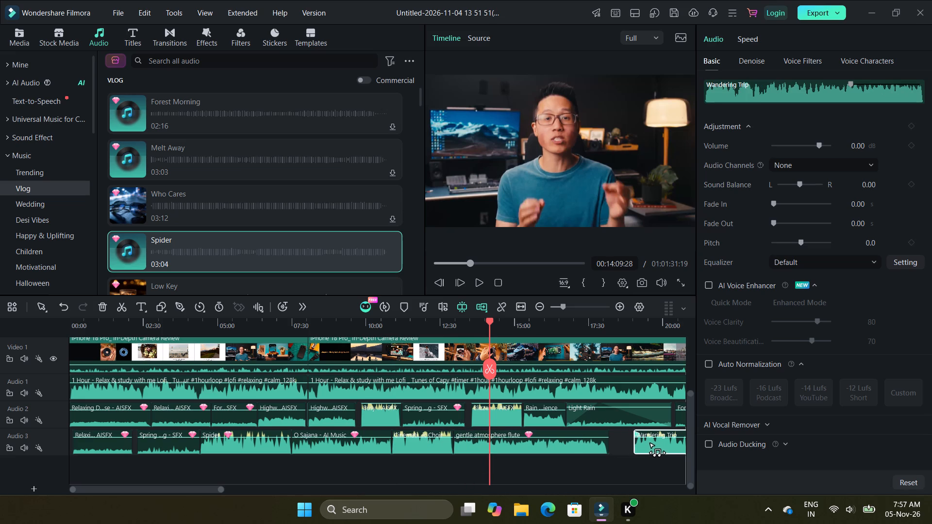
drag(649, 442, 632, 439)
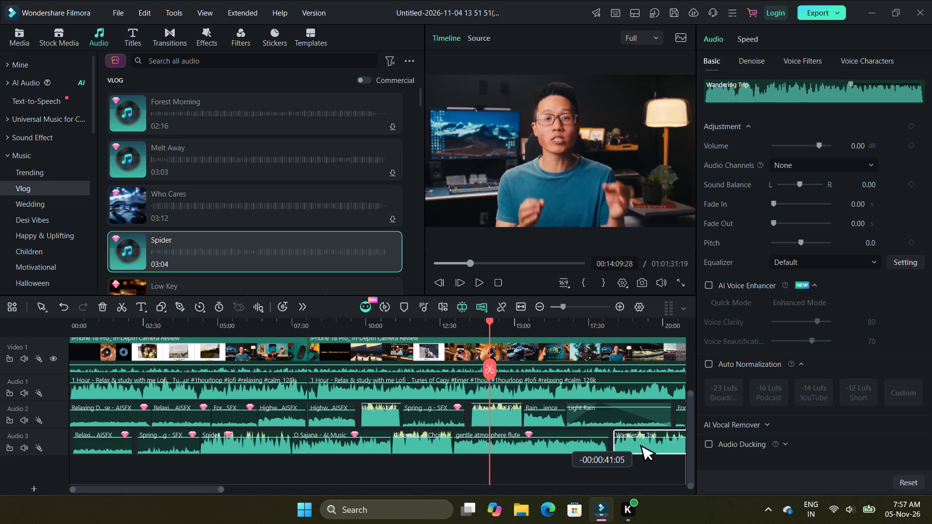
drag(632, 439, 629, 439)
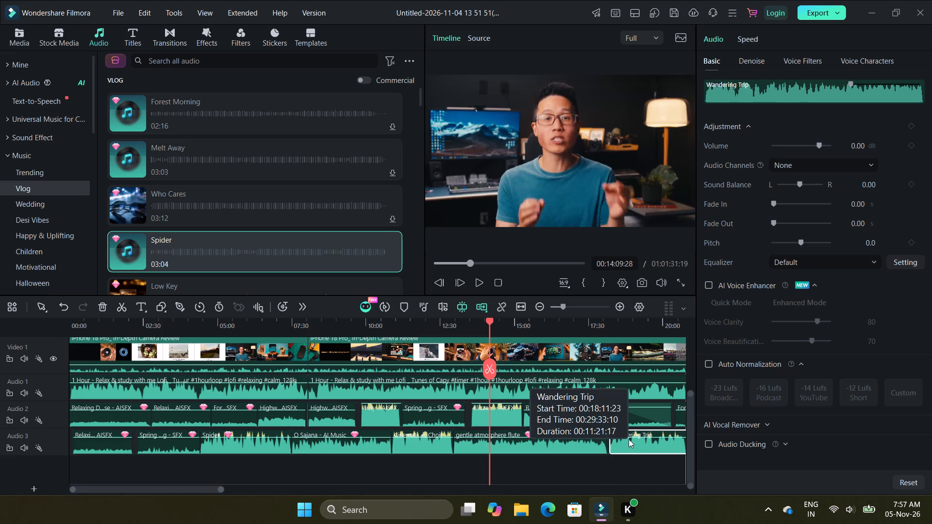
Play the video from the playhead to review the rearranged audio.
click(479, 280)
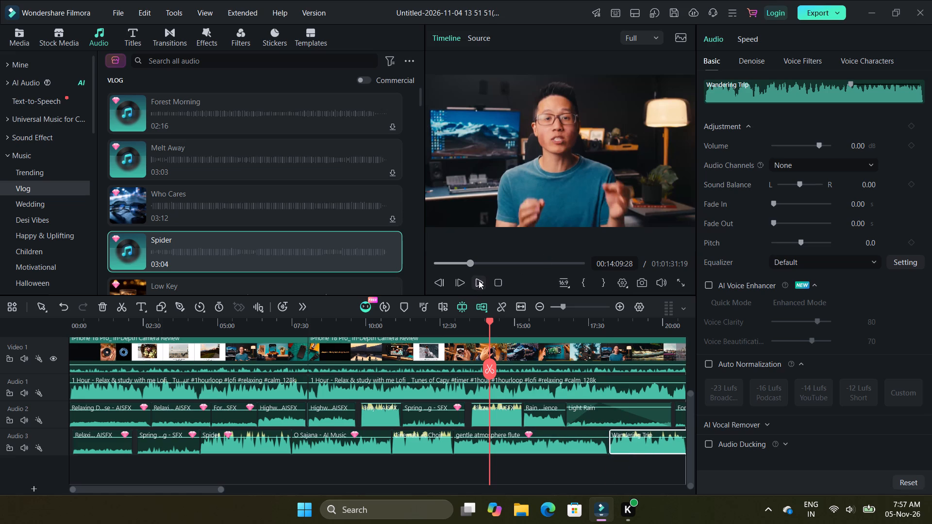
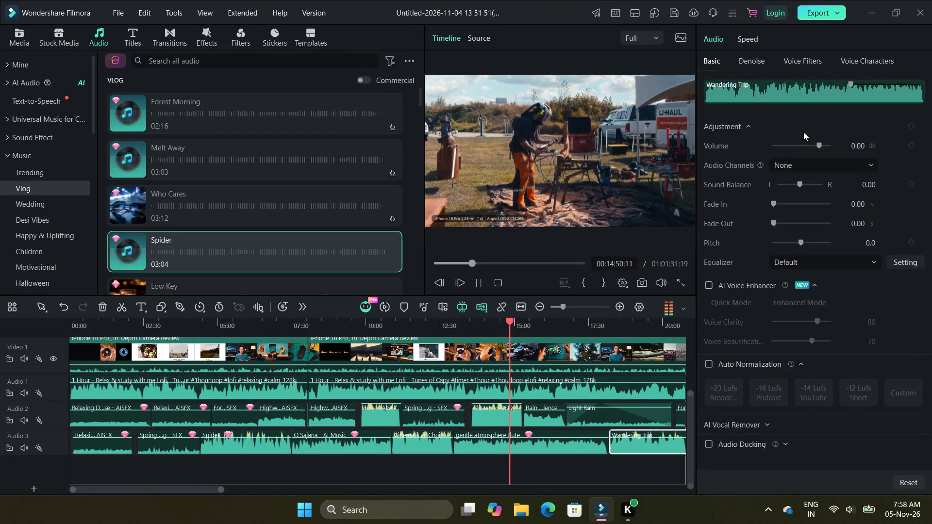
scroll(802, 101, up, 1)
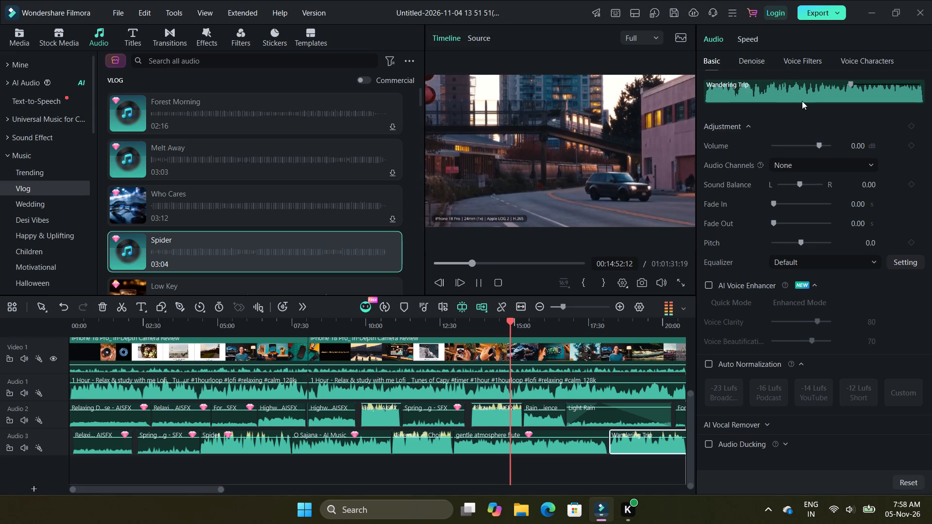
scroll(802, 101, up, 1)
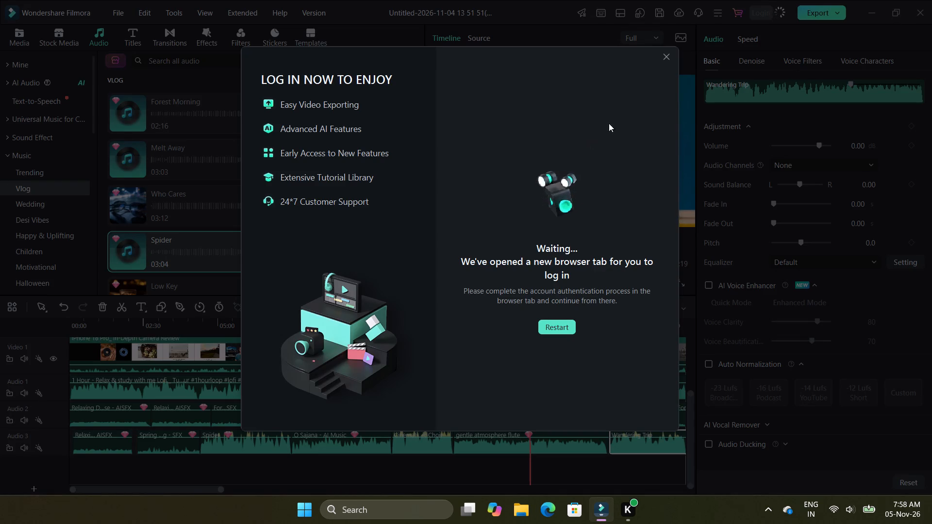
Dismiss the account login window without logging in.
click(667, 56)
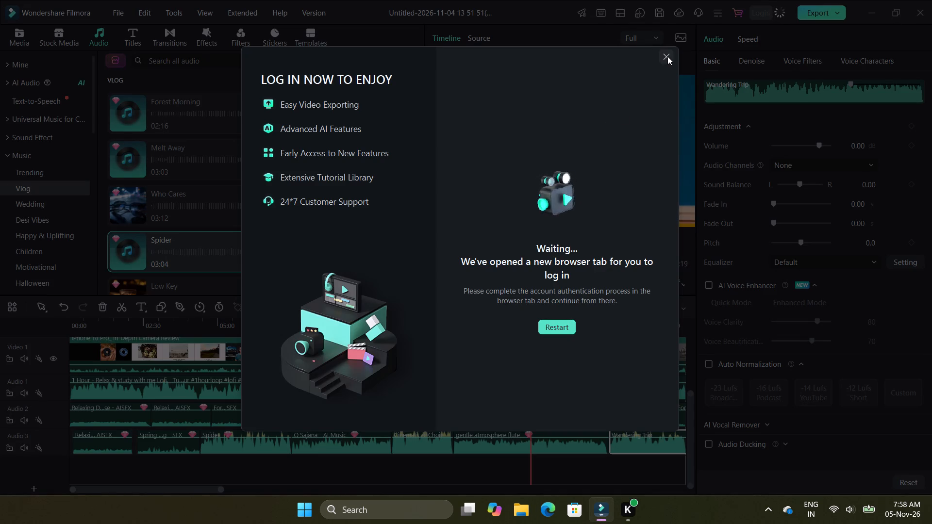
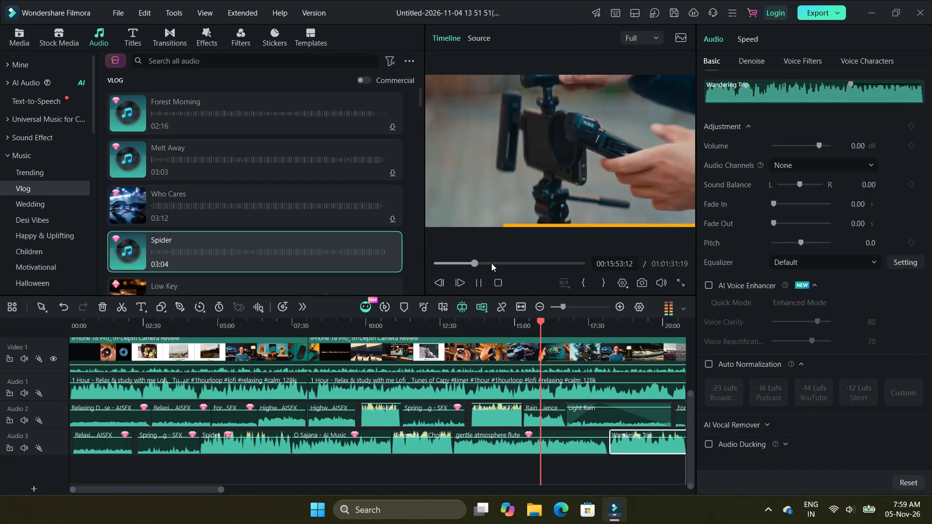
Move playback back to around 00:15:25 and save a PNG snapshot of the camera-rig frame to the project media.
click(467, 262)
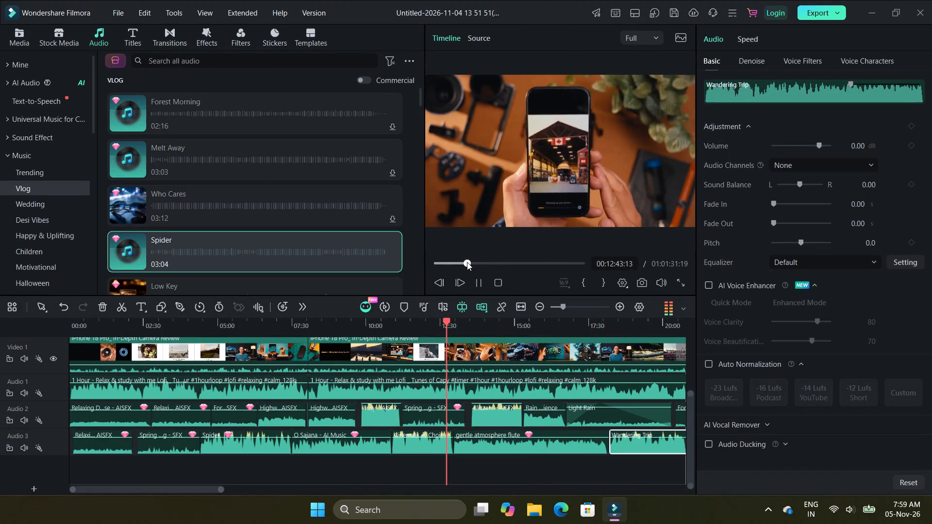
click(473, 261)
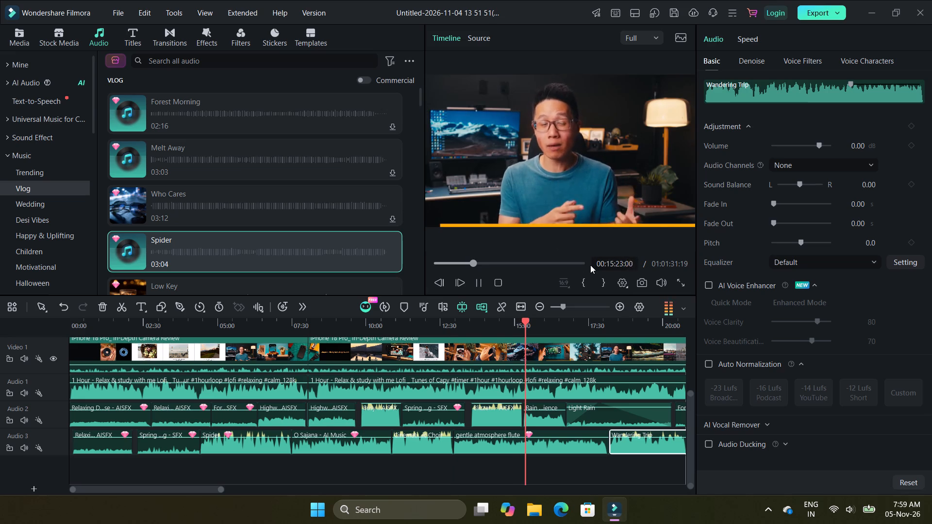
click(643, 279)
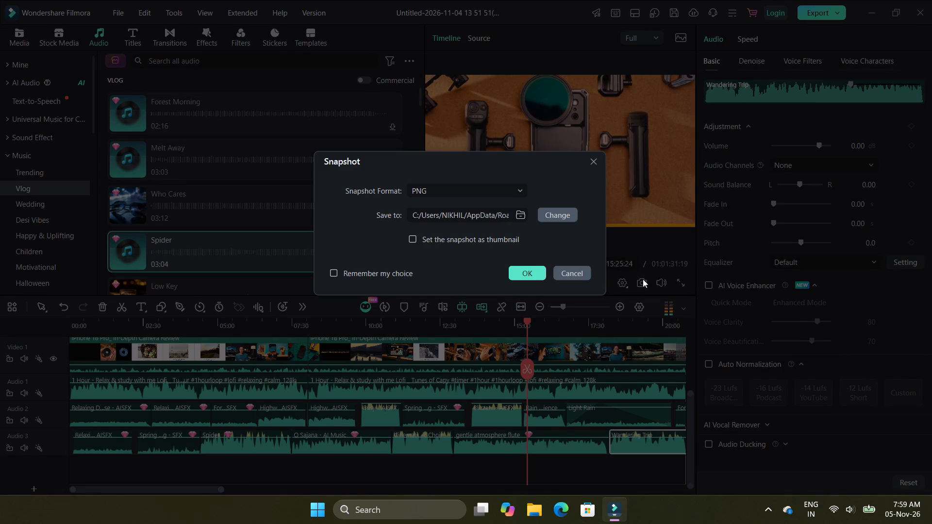
click(528, 269)
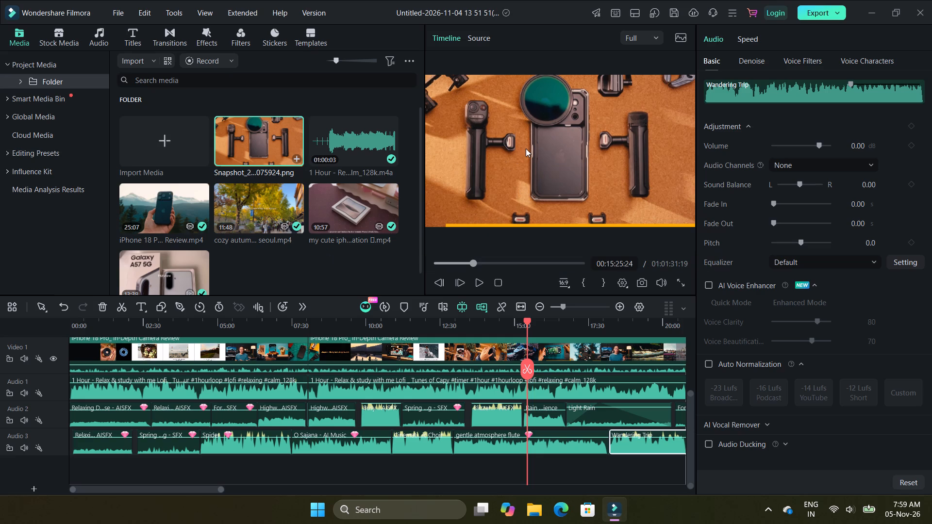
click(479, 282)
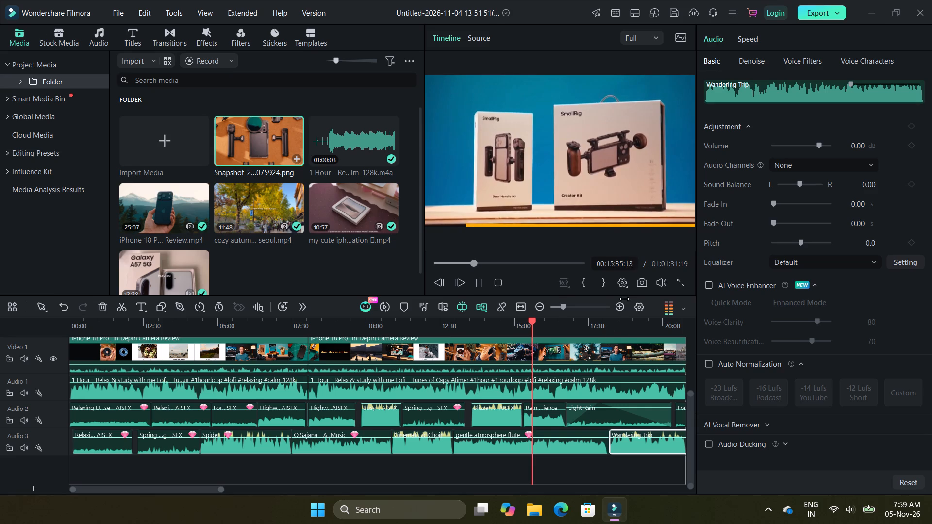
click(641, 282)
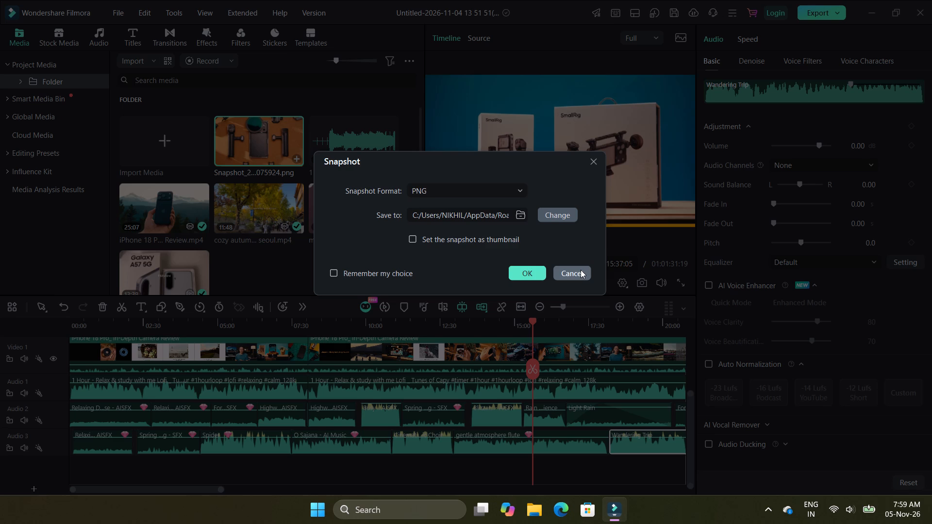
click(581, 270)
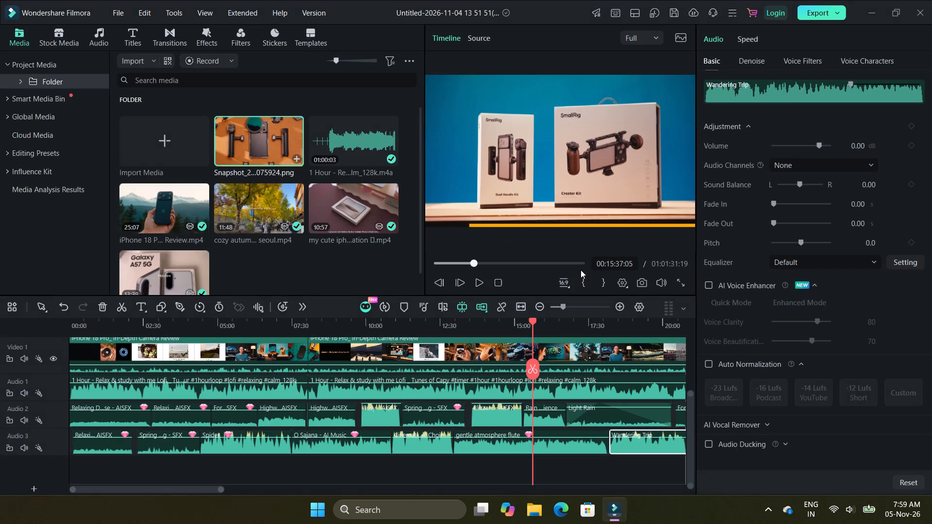
Resume the timeline preview from about 00:15:37 and open the audio meter options.
click(477, 279)
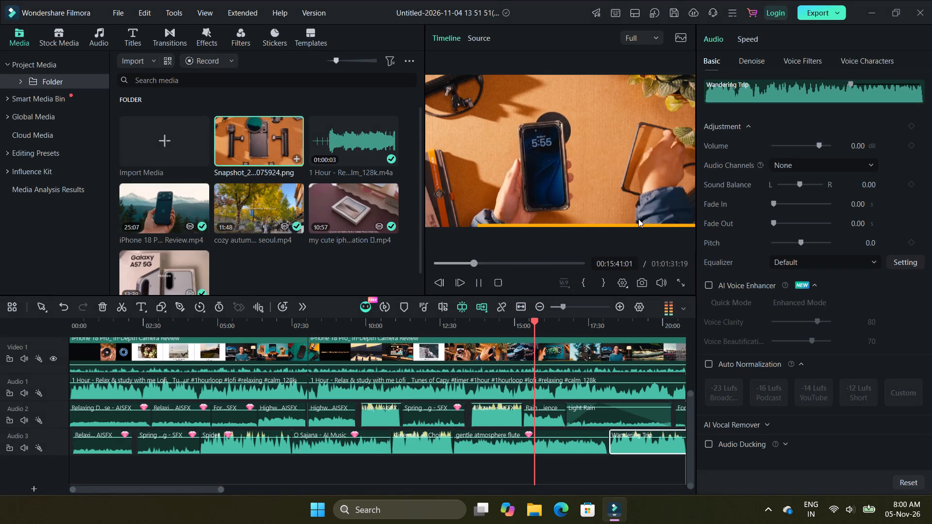
click(682, 308)
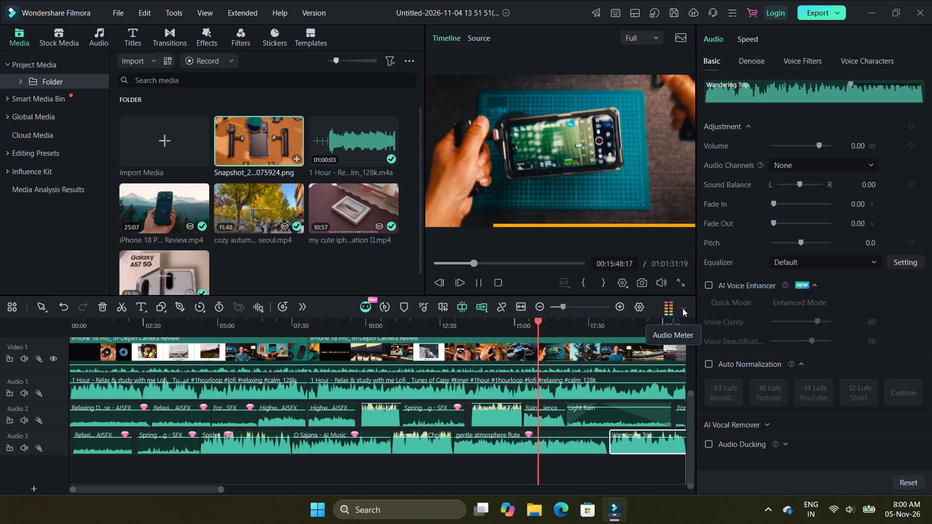
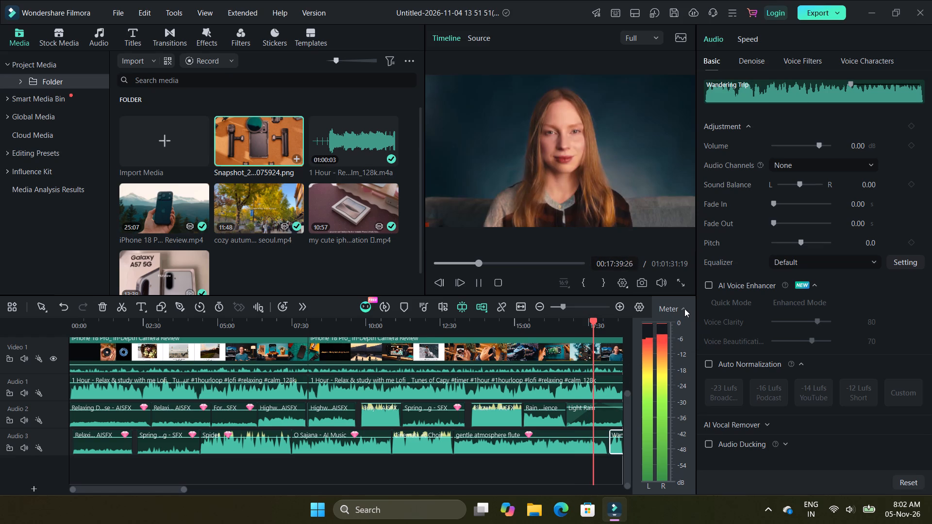
Hide the expanded audio meter beside the timeline.
click(684, 309)
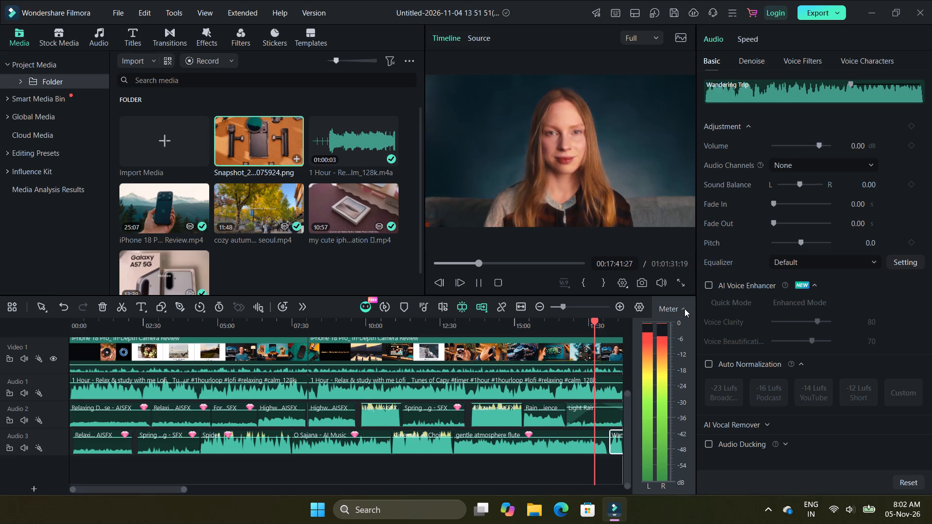
click(684, 309)
click(684, 309)
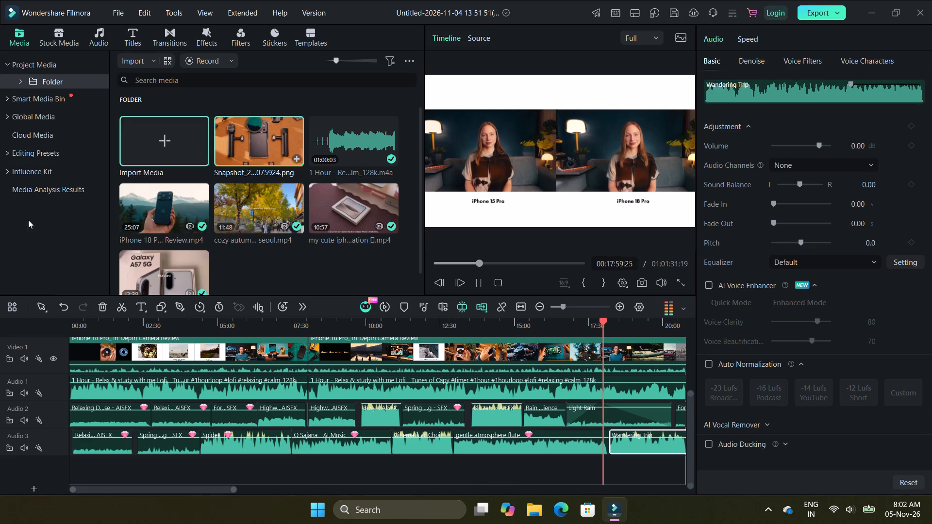
Open the Influence Kit category in the media library.
click(44, 170)
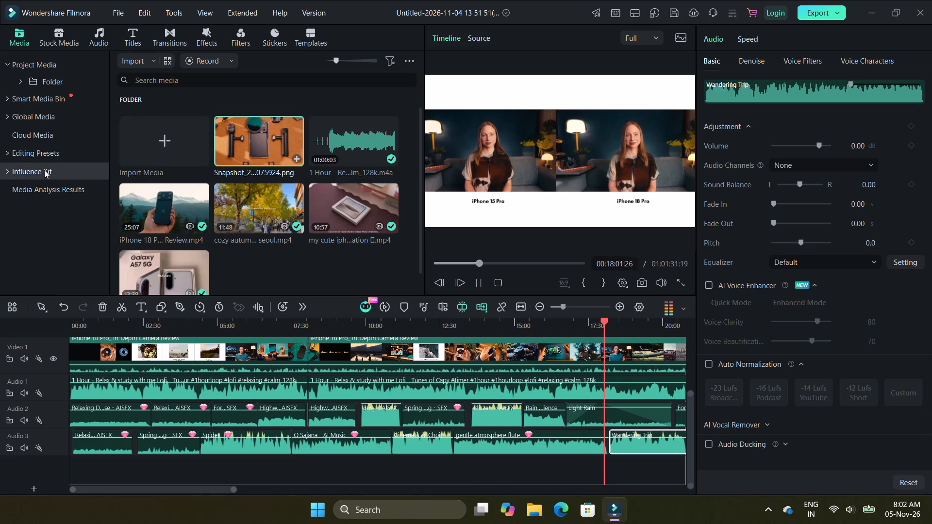
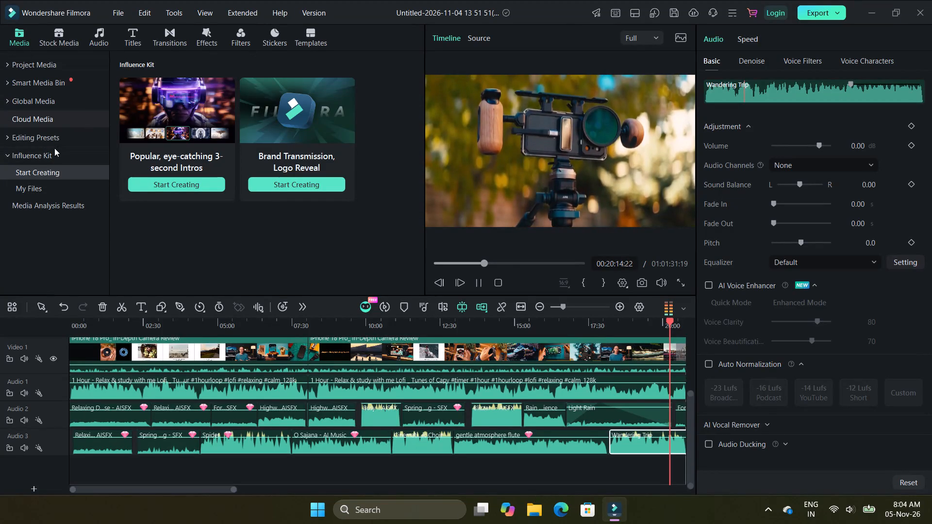
Open the Cloud Media category in the media library.
click(46, 121)
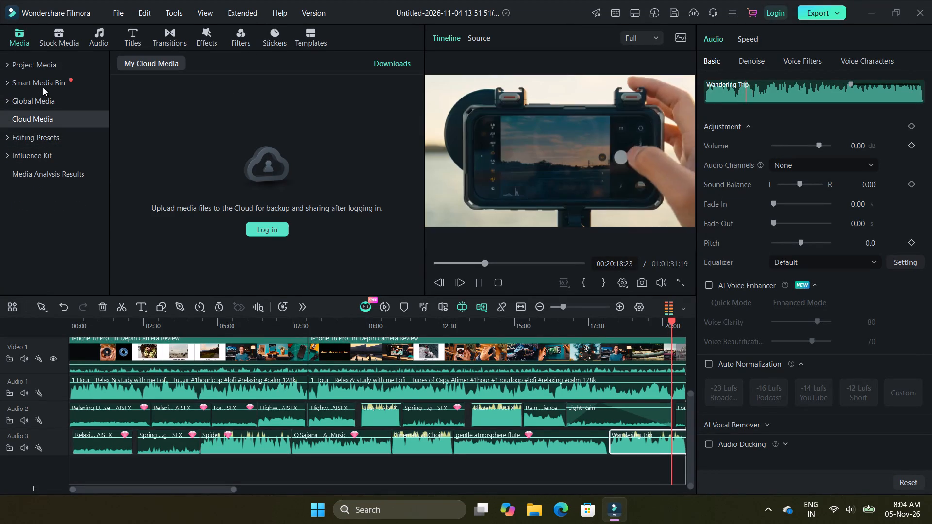
Return to the Project Media category to view the project's media files.
click(43, 66)
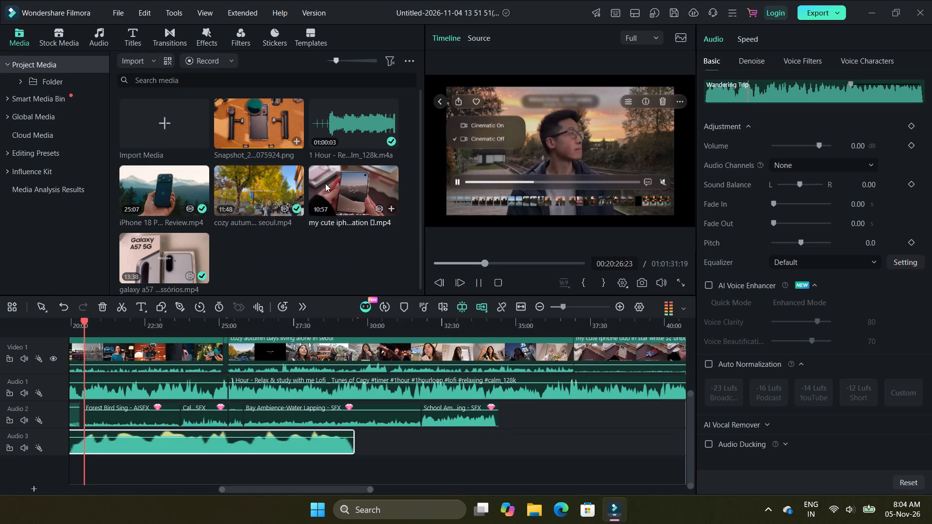
scroll(325, 183, up, 1)
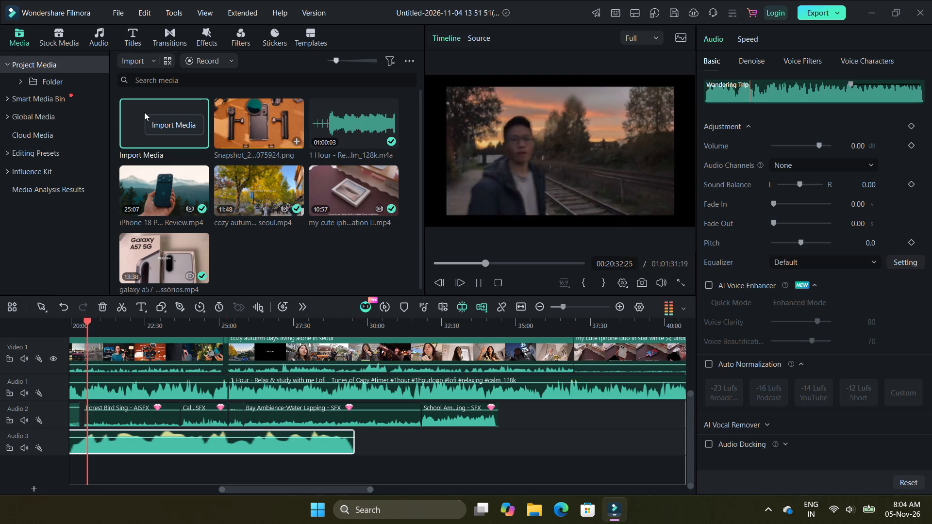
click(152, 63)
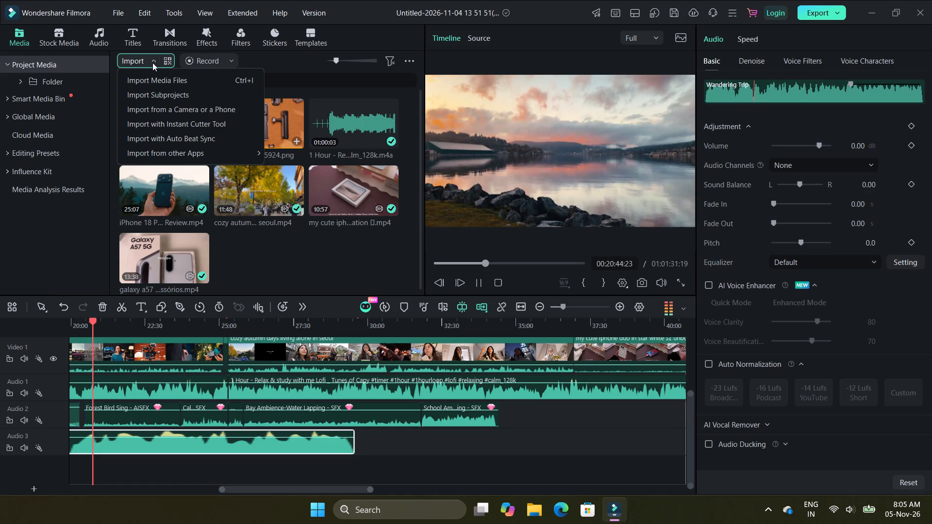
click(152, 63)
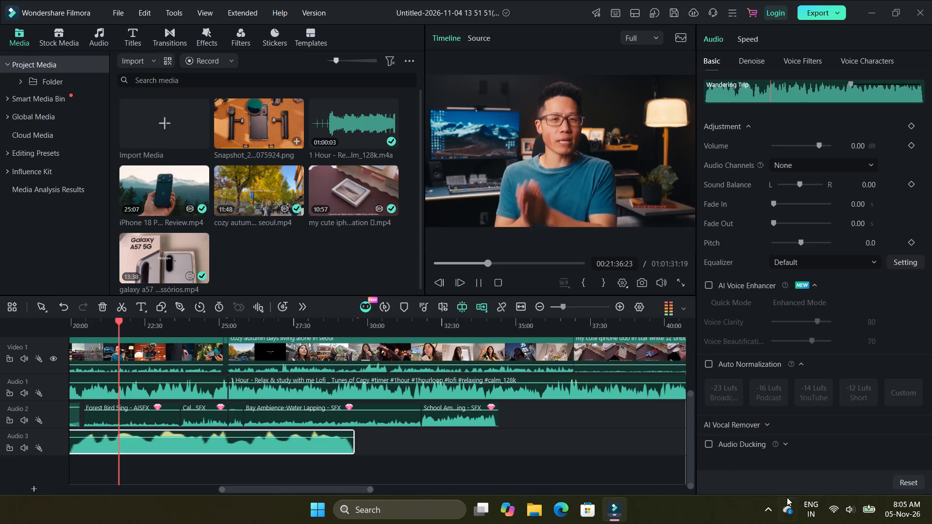
Show the hidden system tray icons.
click(771, 510)
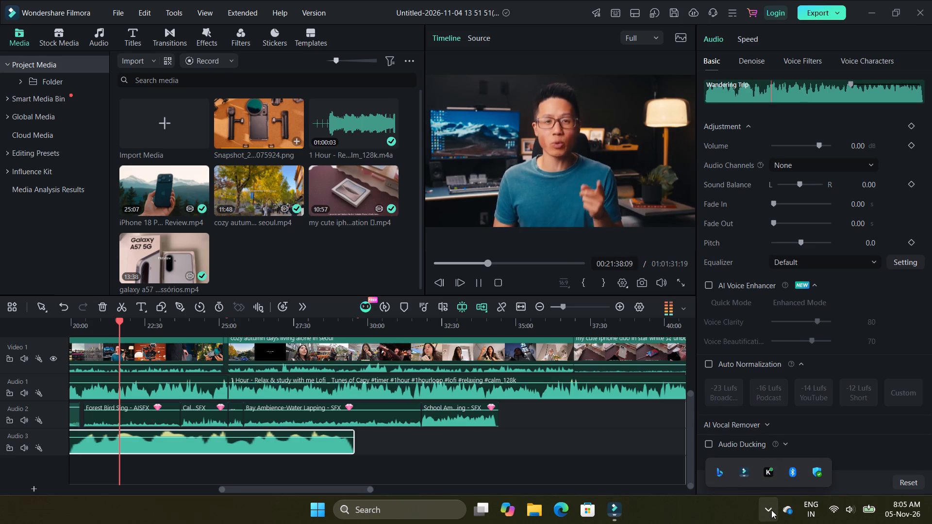
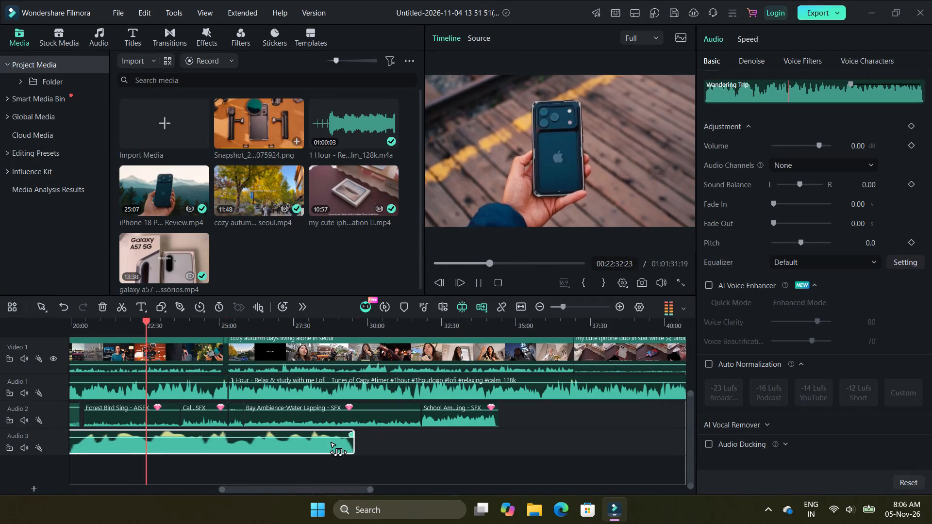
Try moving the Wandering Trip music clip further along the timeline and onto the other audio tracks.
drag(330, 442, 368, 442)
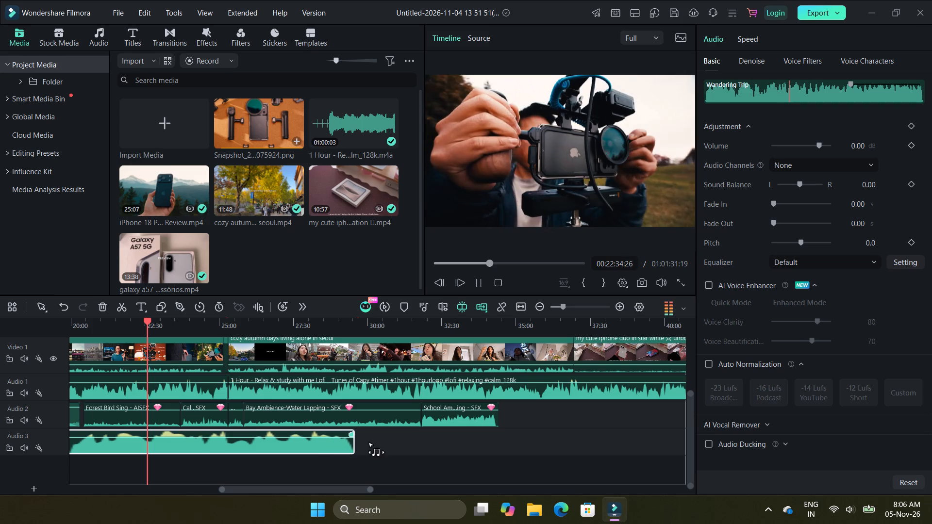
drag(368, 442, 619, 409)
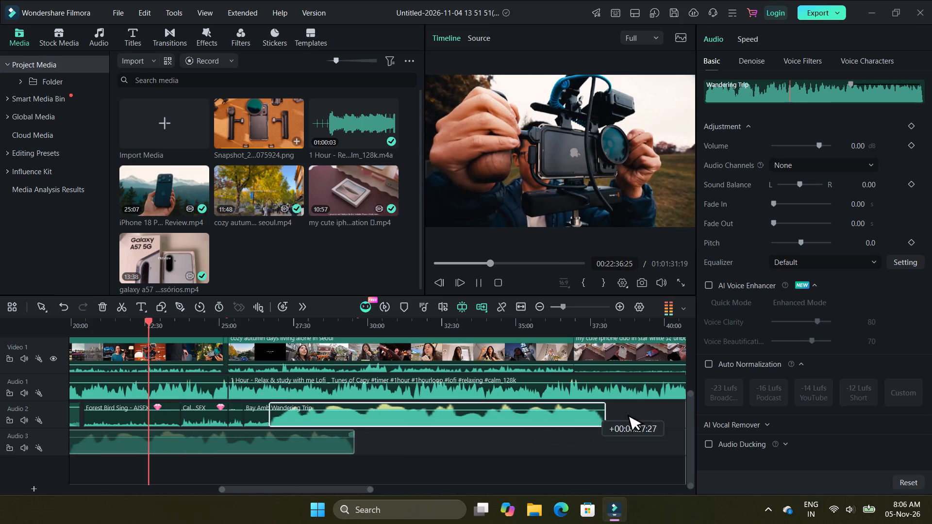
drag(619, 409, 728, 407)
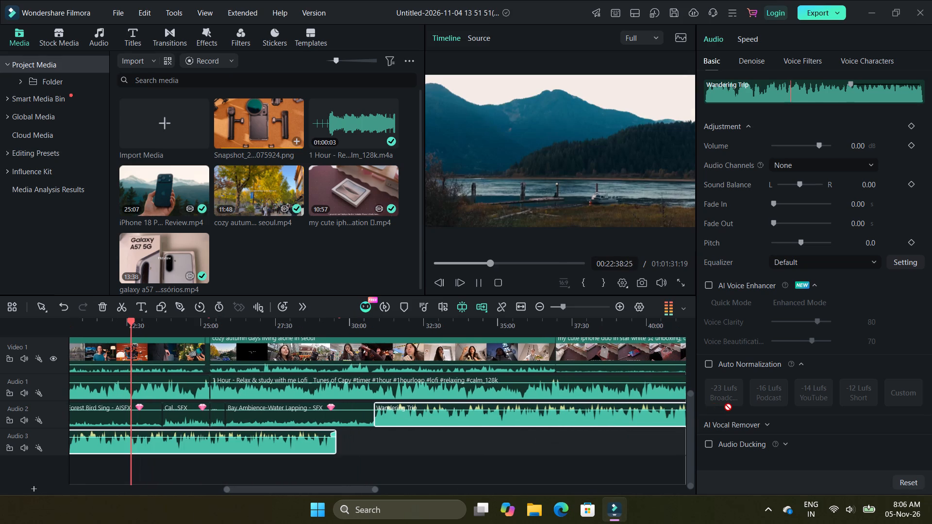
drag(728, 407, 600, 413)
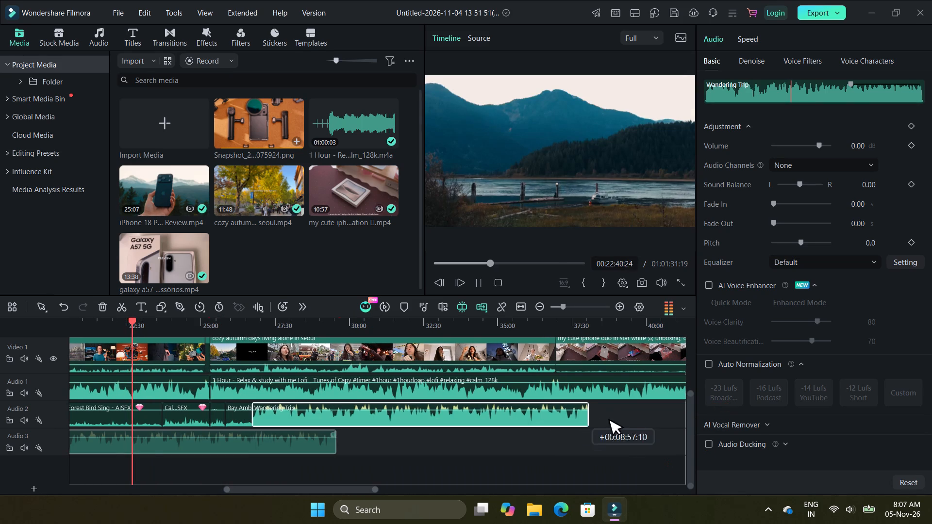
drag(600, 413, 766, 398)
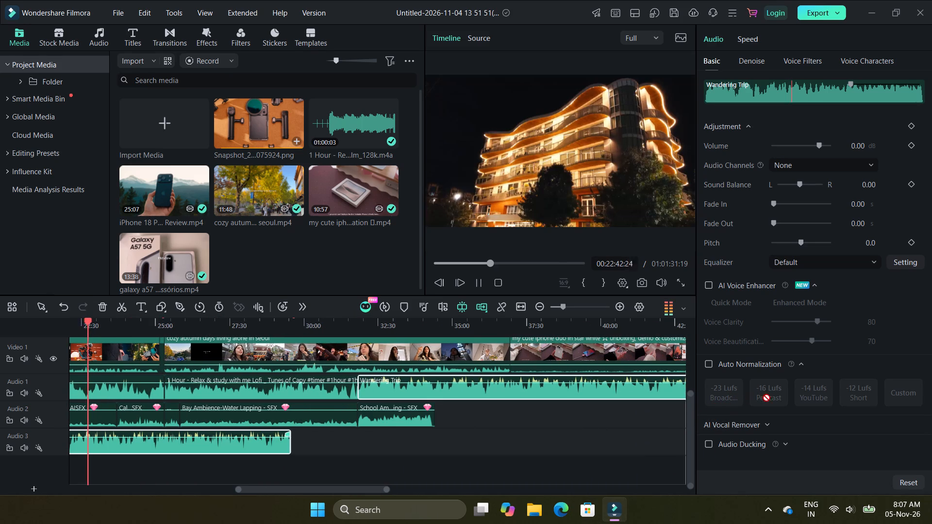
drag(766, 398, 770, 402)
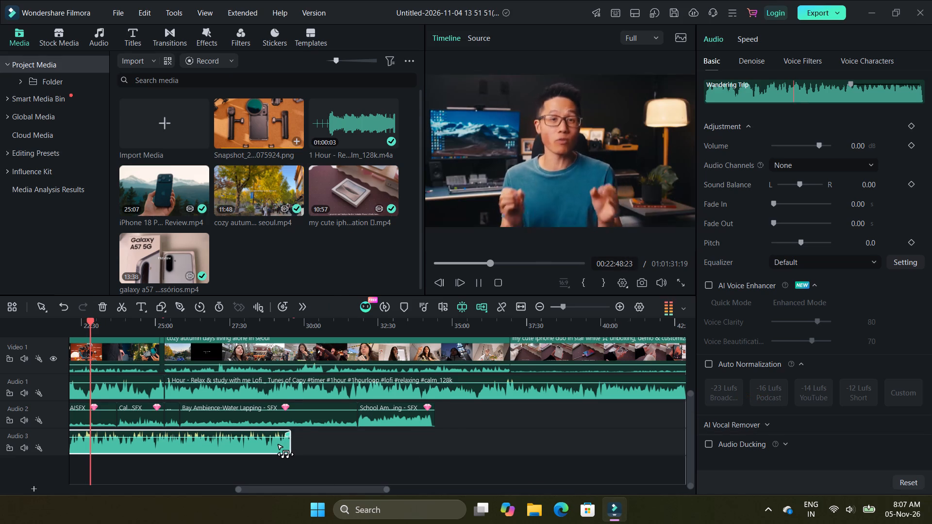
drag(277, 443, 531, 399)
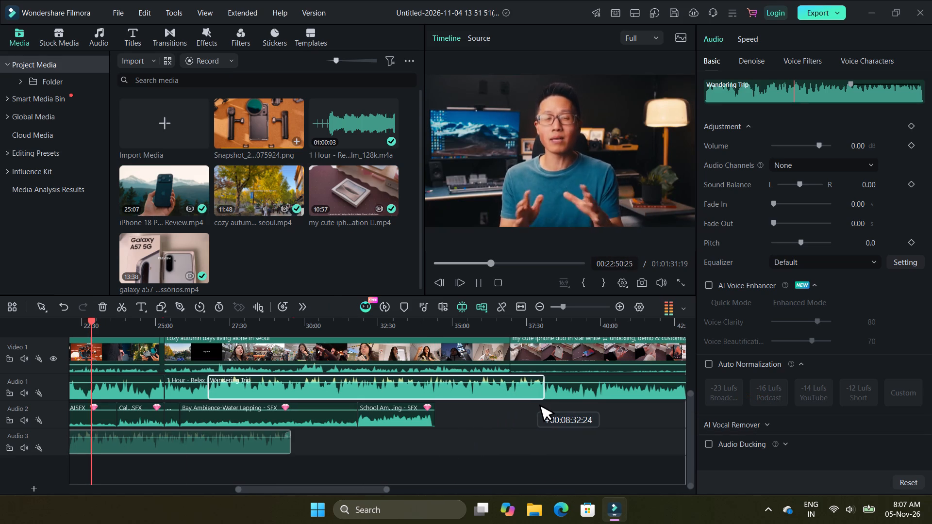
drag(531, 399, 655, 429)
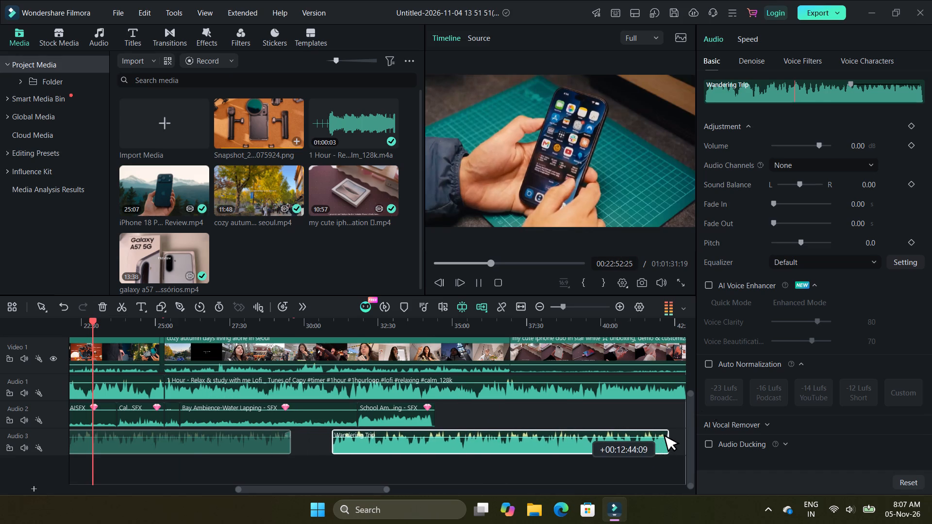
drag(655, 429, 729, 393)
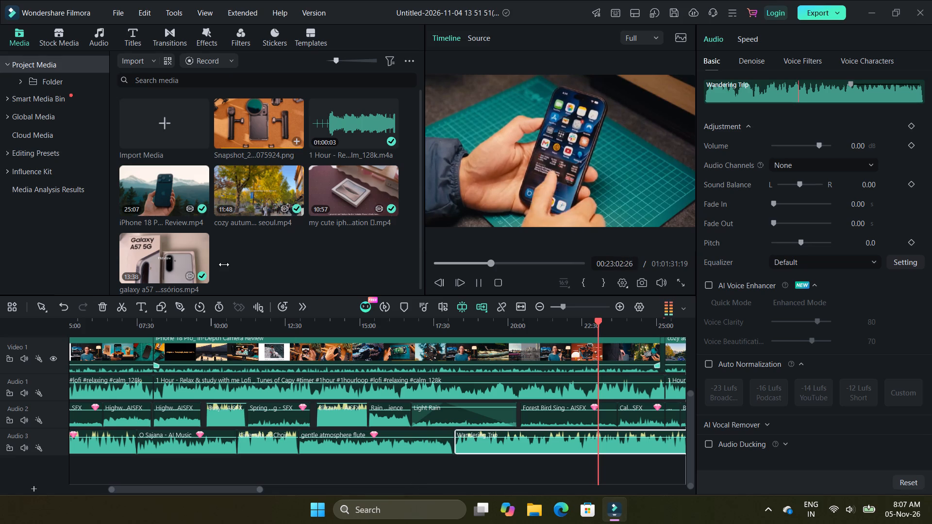
Open the audio library to view the Vlog music category.
click(91, 37)
click(98, 39)
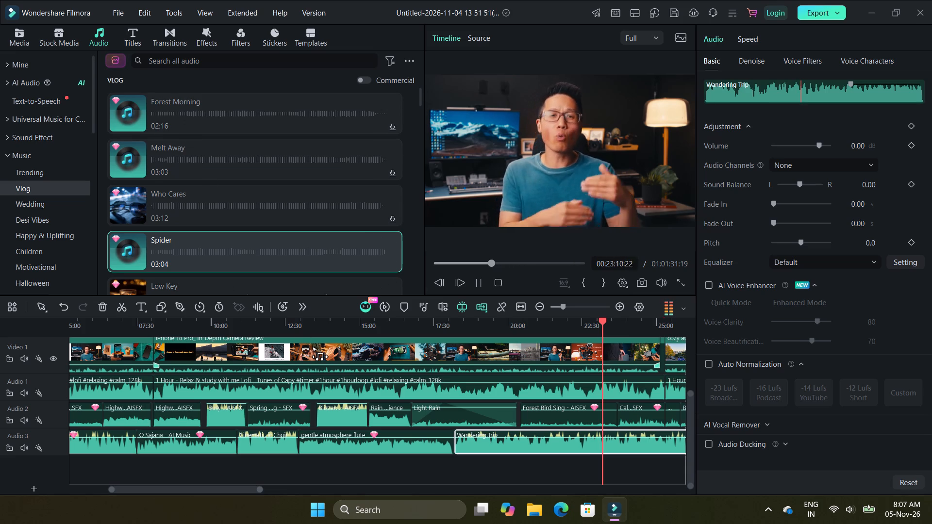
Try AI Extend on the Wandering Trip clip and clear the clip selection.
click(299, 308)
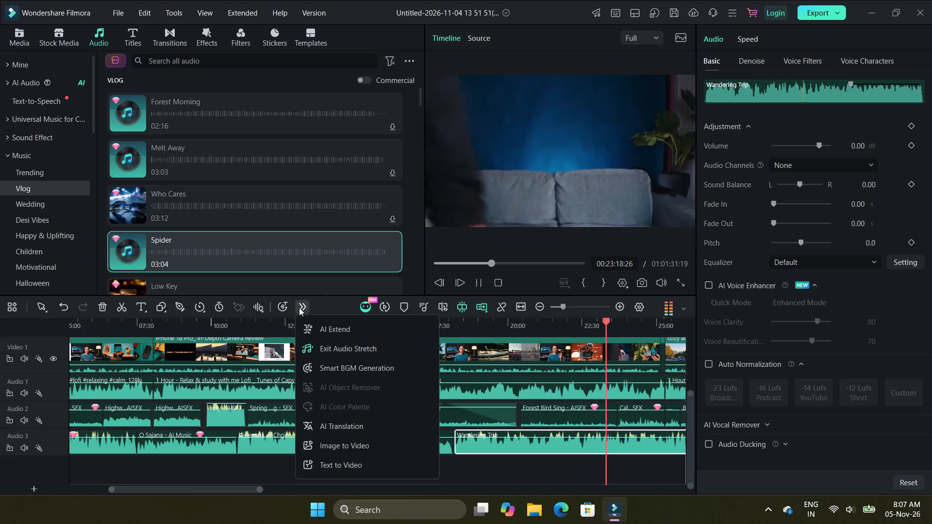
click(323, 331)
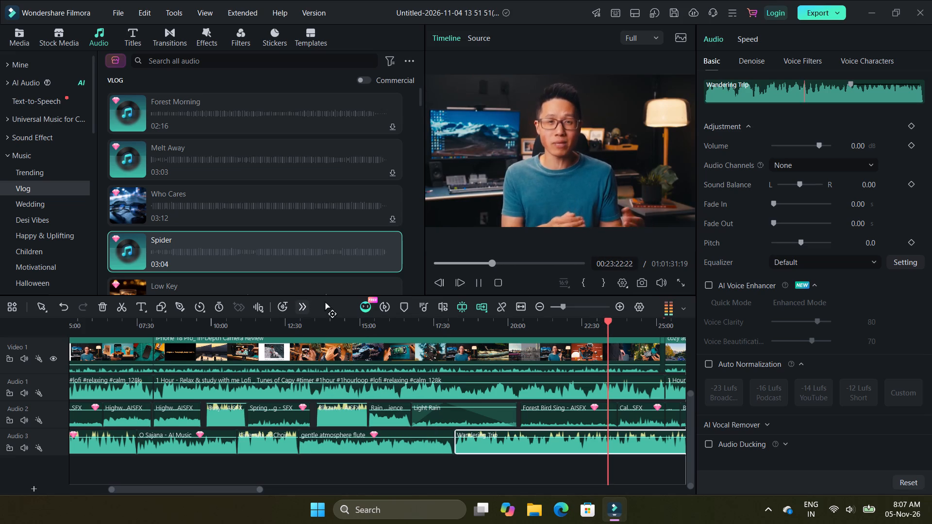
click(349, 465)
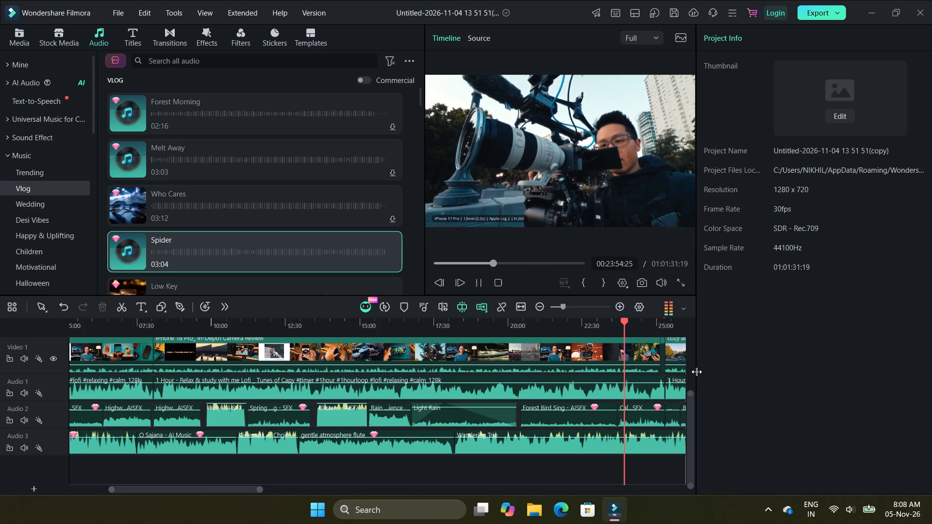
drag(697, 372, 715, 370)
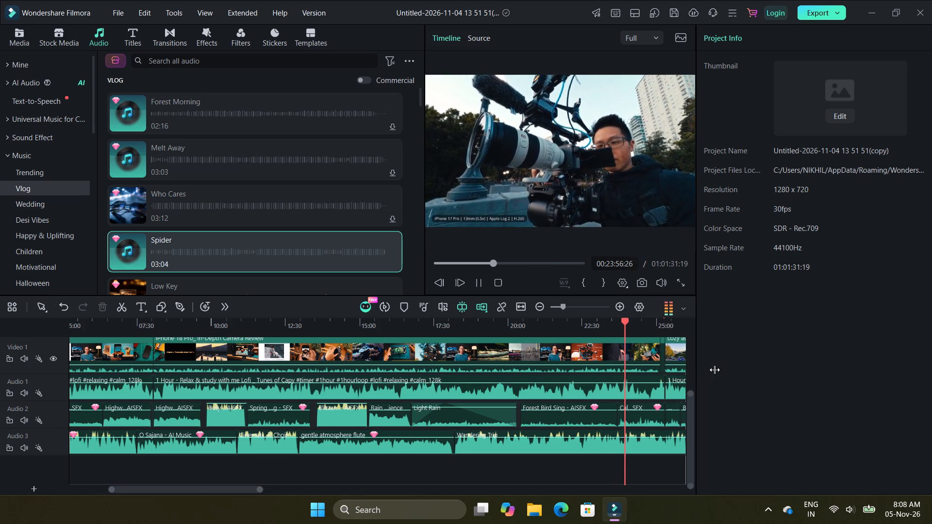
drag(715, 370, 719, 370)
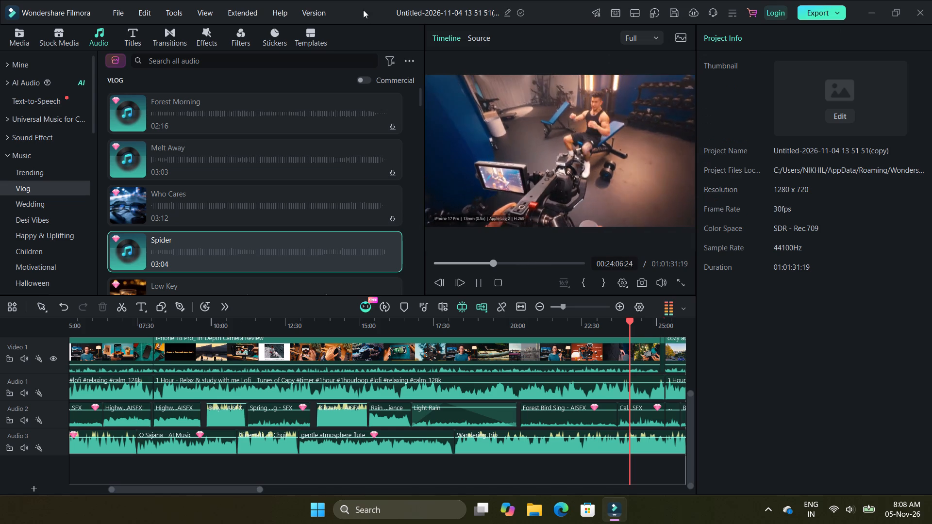
View the program's version information and close the window.
click(315, 14)
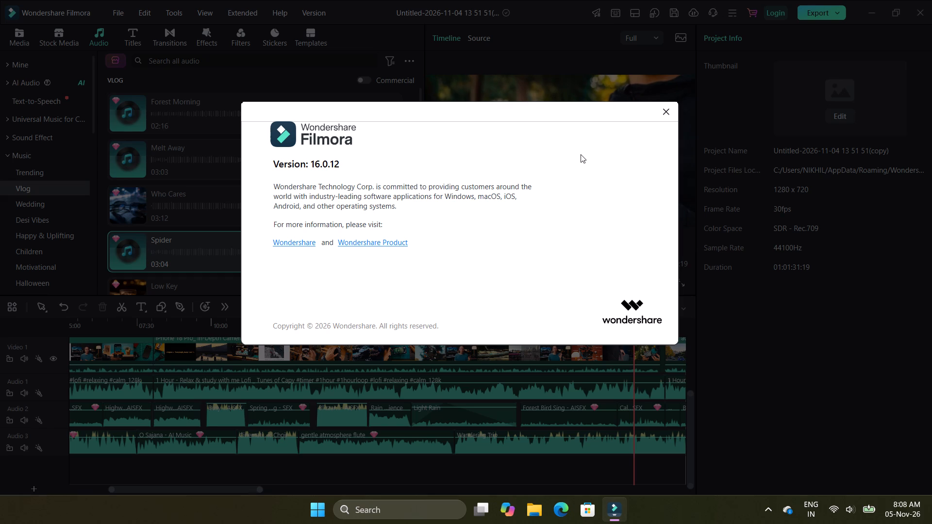
click(668, 113)
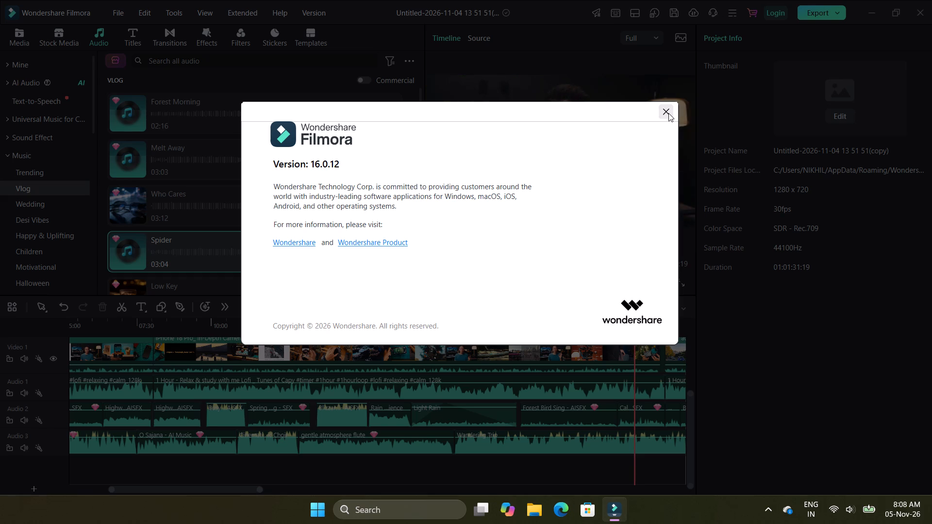